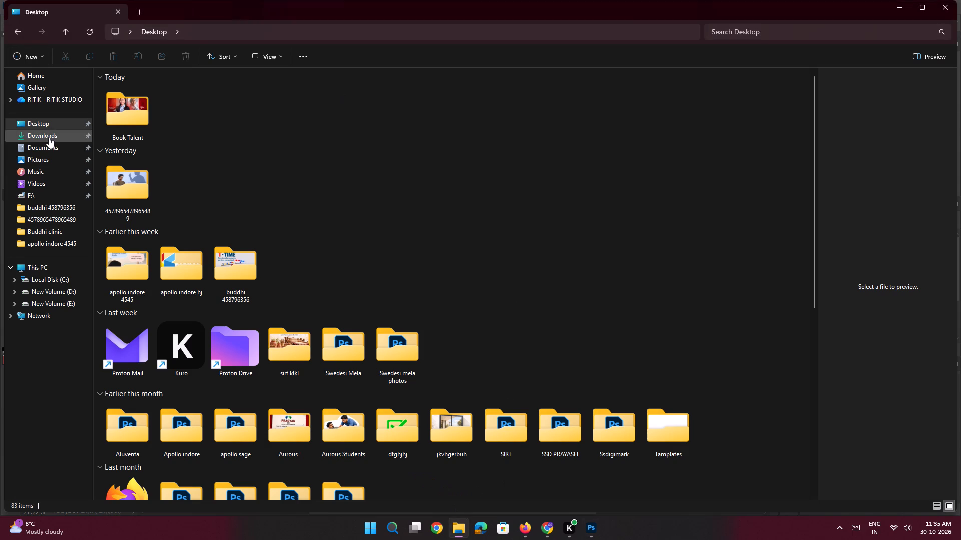
pyautogui.click(49, 137)
pyautogui.click(146, 142)
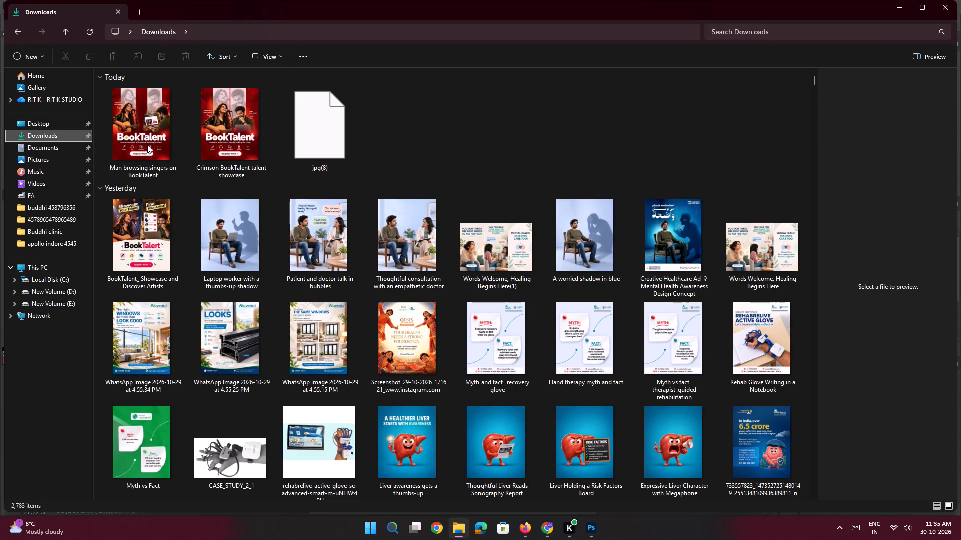
pyautogui.moveTo(147, 145); pyautogui.dragTo(413, 300)
pyautogui.click(213, 150)
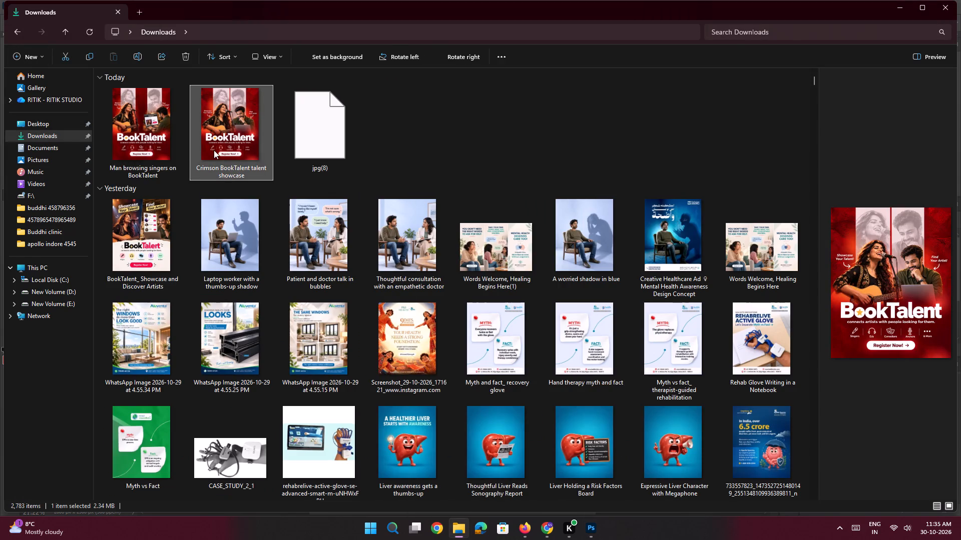
pyautogui.moveTo(145, 140); pyautogui.dragTo(575, 457)
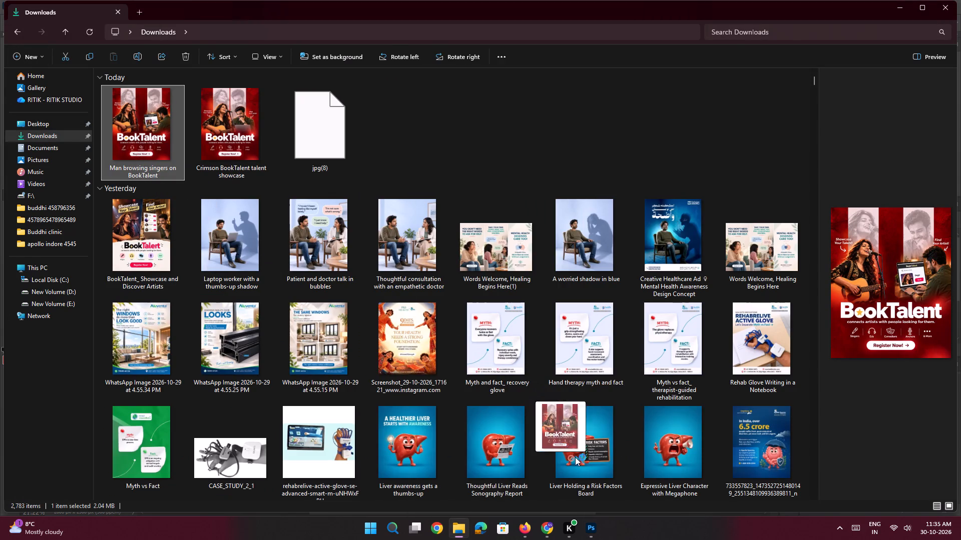
pyautogui.moveTo(575, 457); pyautogui.dragTo(391, 342)
pyautogui.press('Return')
pyautogui.press('Return')
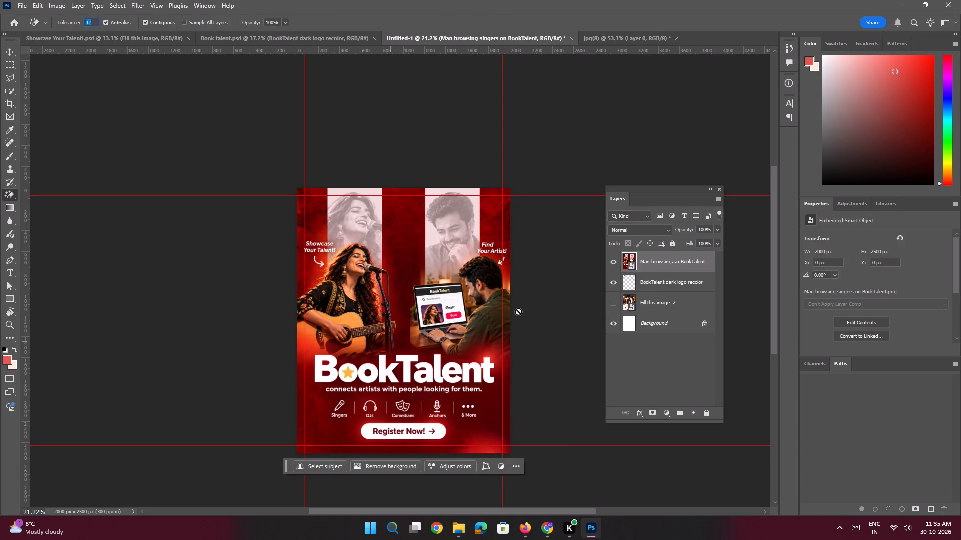
# Move the Man browsing singers poster layer directly beneath the BookTalent dark logo recolor layer.
pyautogui.moveTo(645, 263); pyautogui.dragTo(650, 298)
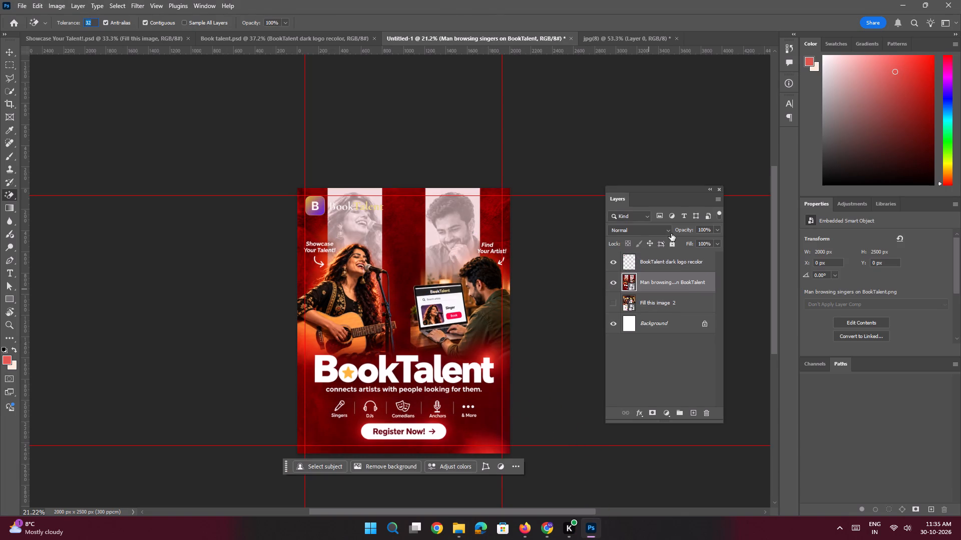
# Move the BookTalent logo horizontally along the poster's top guide to about X 596 px, Y 75 px.
pyautogui.press('space')
pyautogui.keyDown('ctrl'); pyautogui.moveTo(378, 221); pyautogui.dragTo(404, 273); pyautogui.keyUp('ctrl')
pyautogui.moveTo(490, 236); pyautogui.dragTo(418, 256)
pyautogui.click(14, 49)
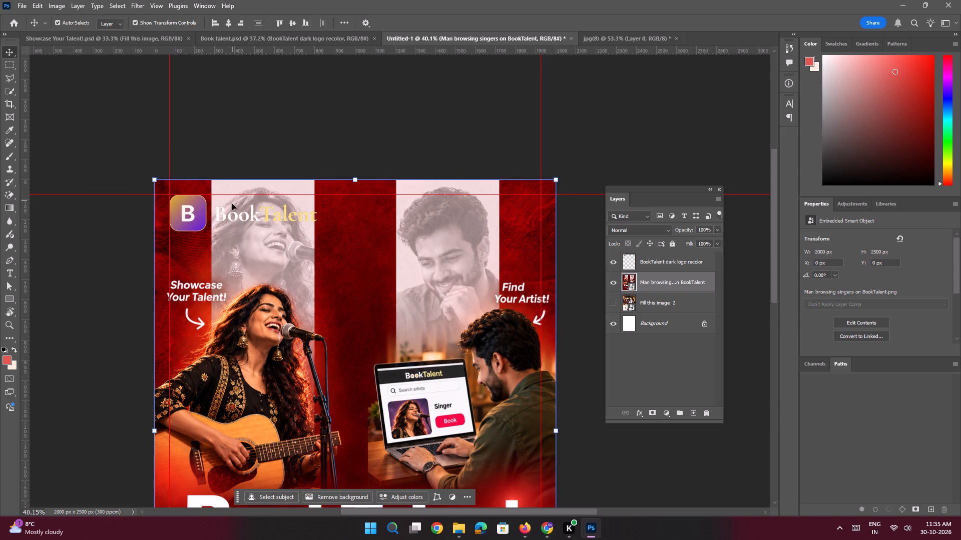
pyautogui.click(204, 215)
pyautogui.moveTo(200, 214); pyautogui.dragTo(298, 216)
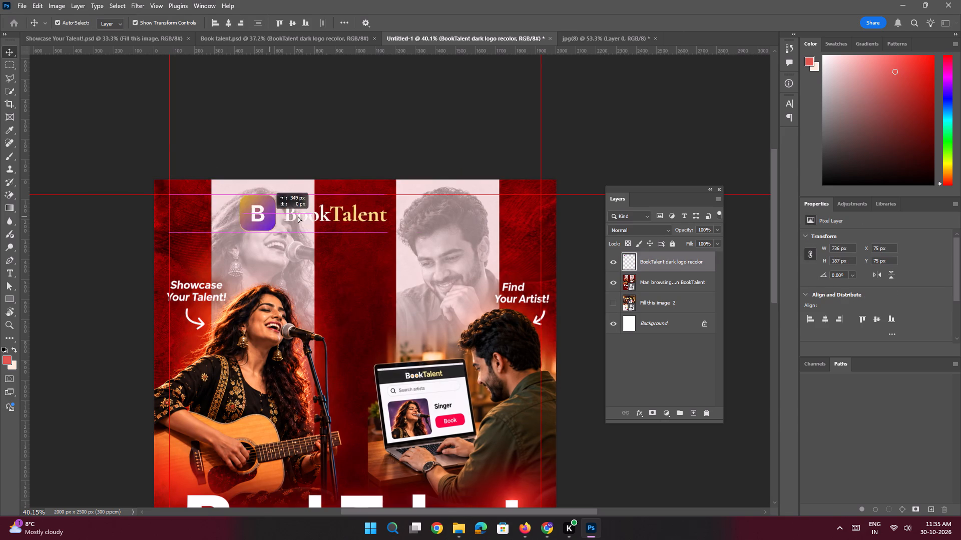
pyautogui.moveTo(298, 216); pyautogui.dragTo(306, 216)
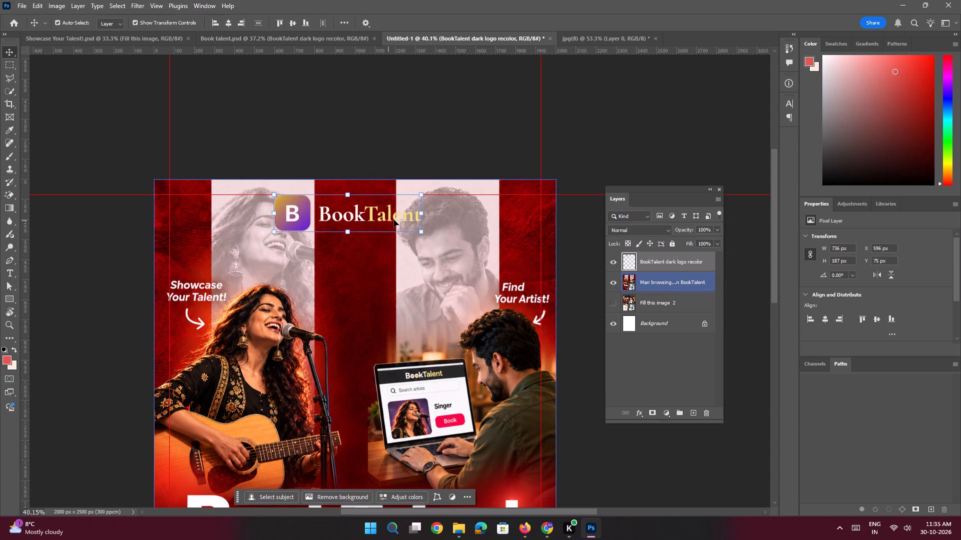
# Scale the BookTalent logo down about its centre to about 58%, making it 430 × 109 px.
pyautogui.press('space')
pyautogui.press('space')
pyautogui.press('space')
pyautogui.press('space')
pyautogui.press('space')
pyautogui.press('space')
pyautogui.press('space')
pyautogui.press('space')
pyautogui.press('space')
pyautogui.press('space')
pyautogui.press('space')
pyautogui.press('space')
pyautogui.press('space')
pyautogui.press('space')
pyautogui.press('space')
pyautogui.press('space')
pyautogui.press('space')
pyautogui.press('space')
pyautogui.press('space')
pyautogui.press('space')
pyautogui.moveTo(443, 235); pyautogui.dragTo(437, 181)
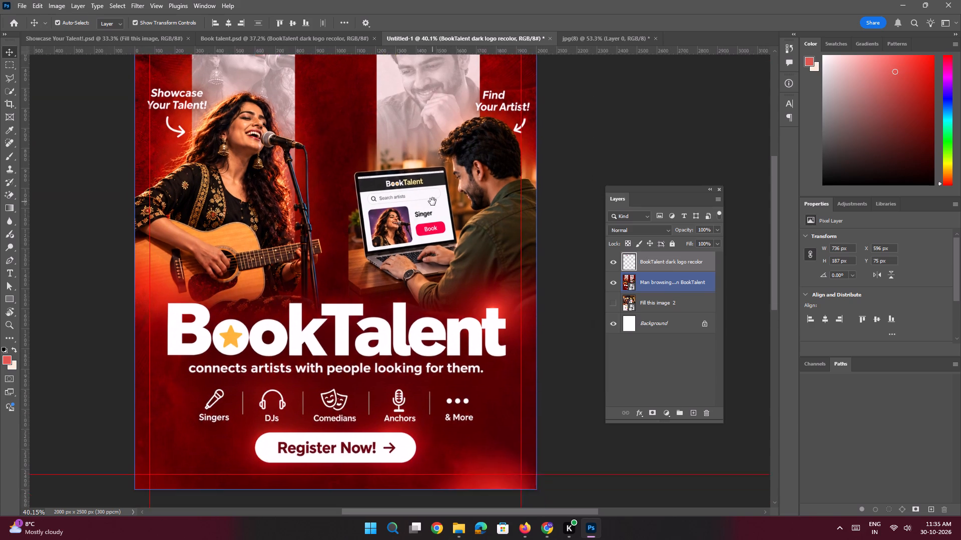
pyautogui.moveTo(432, 201); pyautogui.dragTo(435, 292)
pyautogui.moveTo(415, 234); pyautogui.dragTo(415, 244)
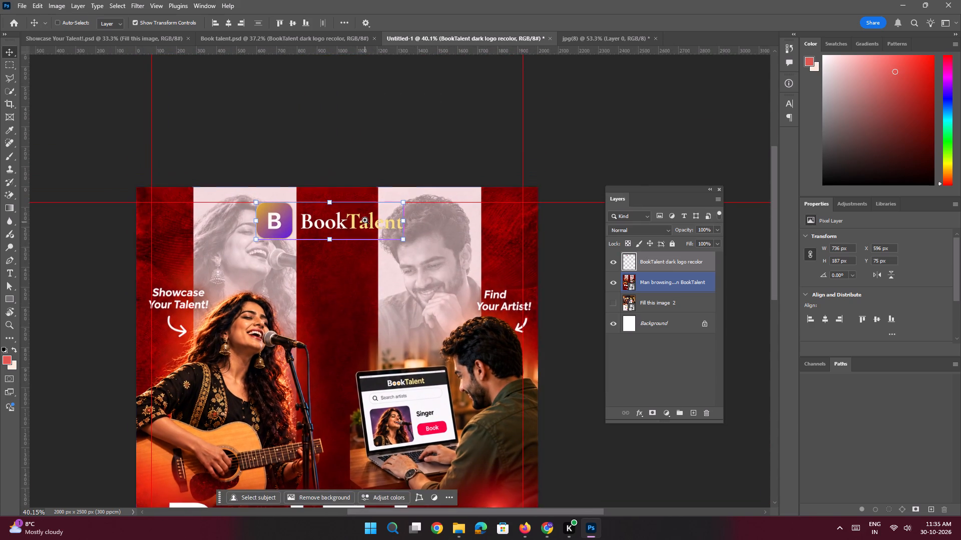
pyautogui.keyDown('ctrl'); pyautogui.moveTo(365, 219); pyautogui.dragTo(385, 262); pyautogui.keyUp('ctrl')
pyautogui.moveTo(422, 199); pyautogui.dragTo(422, 215)
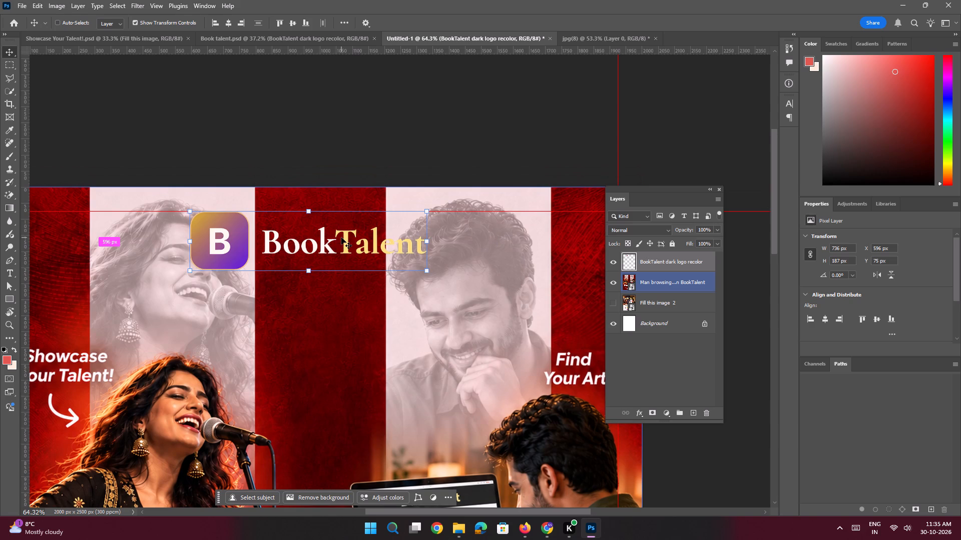
pyautogui.hotkey('ctrl', 't')
pyautogui.keyDown('alt'); pyautogui.moveTo(425, 270); pyautogui.dragTo(377, 254); pyautogui.keyUp('alt')
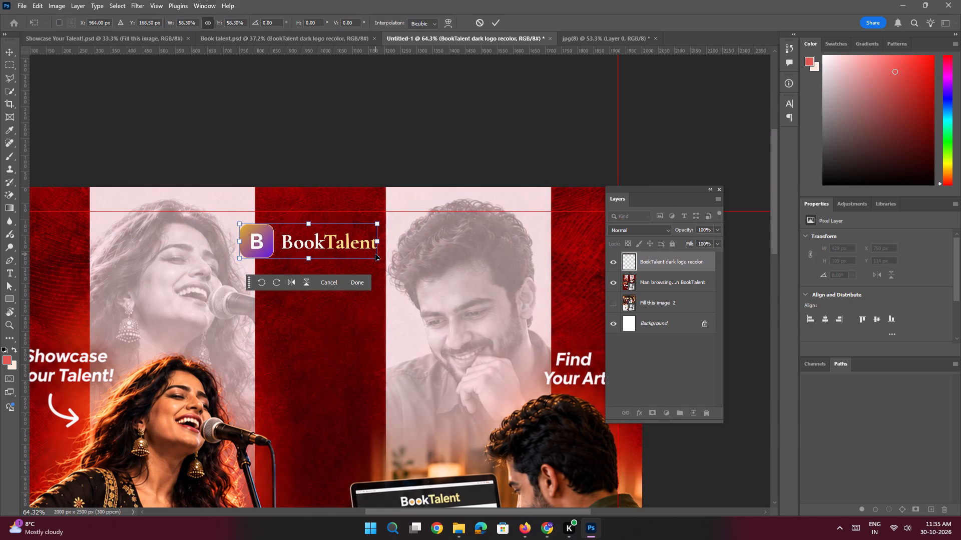
pyautogui.press('Return')
# Move the reduced logo up against the poster's top guide, at X 774 px and Y 75 px.
pyautogui.press('space')
pyautogui.keyDown('ctrl'); pyautogui.moveTo(334, 235); pyautogui.dragTo(342, 258); pyautogui.keyUp('ctrl')
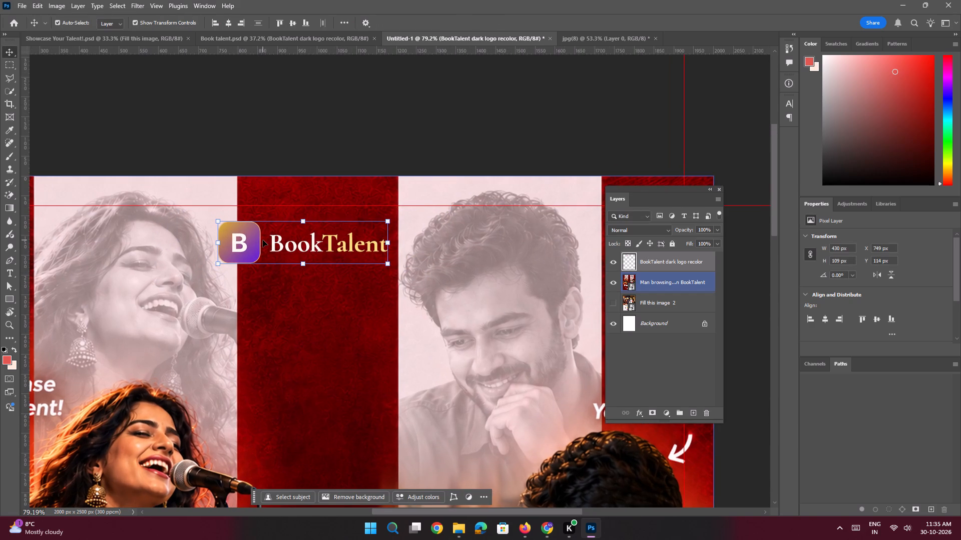
pyautogui.moveTo(260, 240); pyautogui.dragTo(269, 223)
# Examine the logo's size and placement between the two faded portraits, both close up and on the whole poster.
pyautogui.press('space')
pyautogui.keyDown('ctrl'); pyautogui.moveTo(304, 231); pyautogui.dragTo(257, 218); pyautogui.keyUp('ctrl')
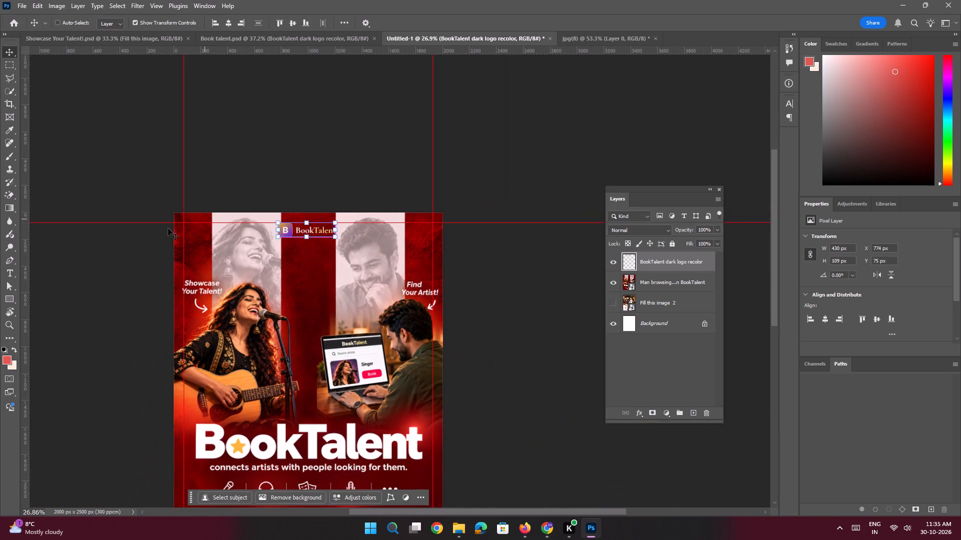
pyautogui.click(105, 265)
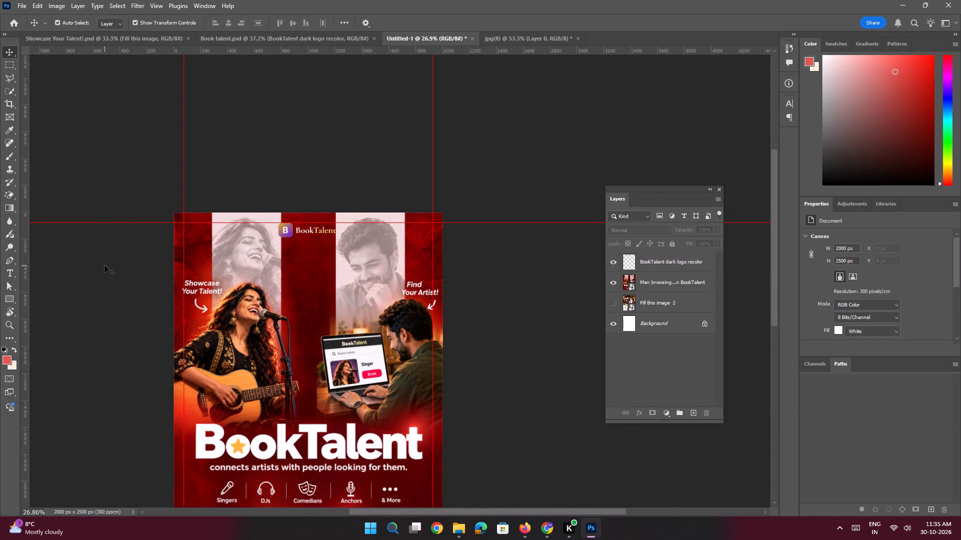
pyautogui.press('space')
pyautogui.press('space')
pyautogui.press('space')
pyautogui.press('space')
pyautogui.press('space')
pyautogui.press('space')
pyautogui.press('space')
pyautogui.press('space')
pyautogui.press('space')
pyautogui.press('space')
pyautogui.press('space')
pyautogui.press('space')
pyautogui.press('space')
pyautogui.press('space')
pyautogui.press('space')
pyautogui.press('space')
pyautogui.press('space')
pyautogui.press('space')
pyautogui.press('space')
pyautogui.press('space')
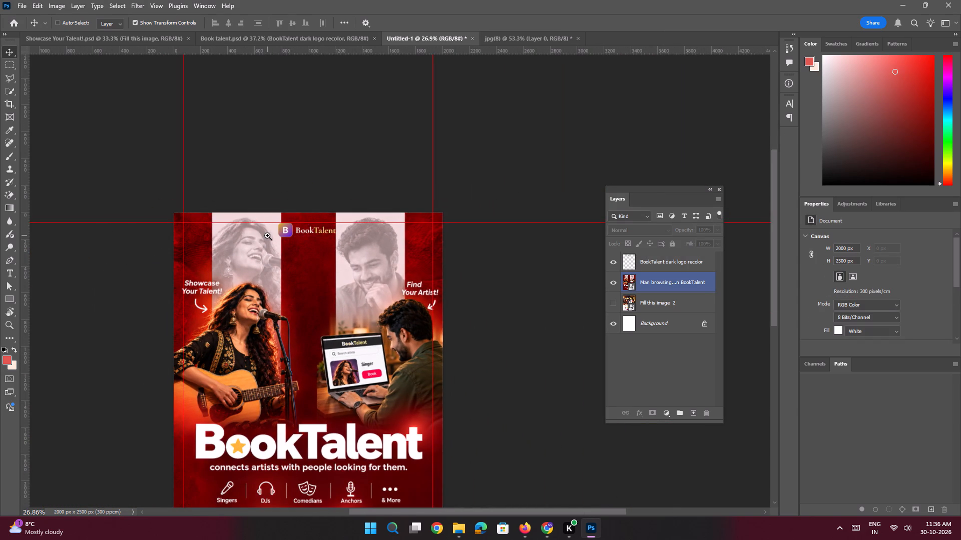
pyautogui.keyDown('ctrl'); pyautogui.moveTo(283, 220); pyautogui.dragTo(322, 295); pyautogui.keyUp('ctrl')
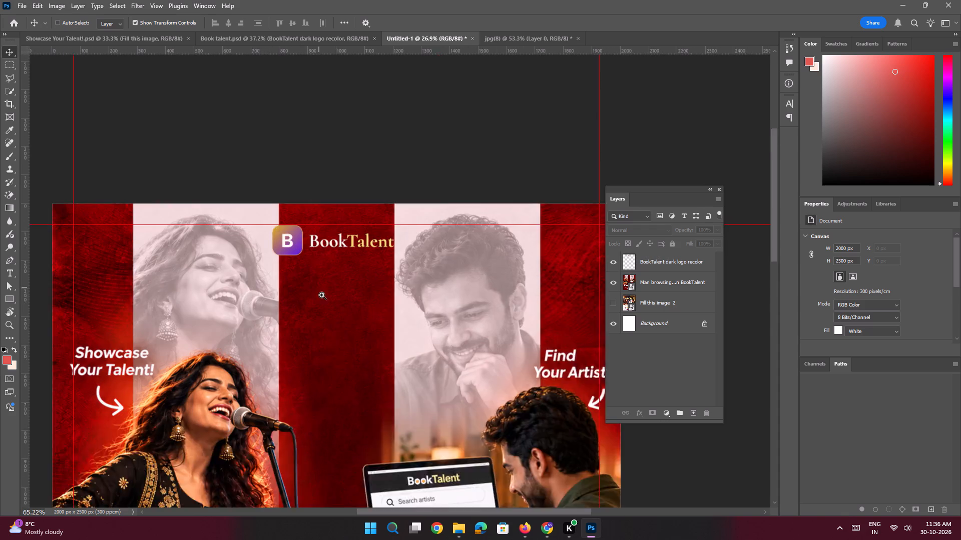
pyautogui.keyDown('ctrl'); pyautogui.moveTo(322, 295); pyautogui.dragTo(322, 295); pyautogui.keyUp('ctrl')
pyautogui.click(299, 244)
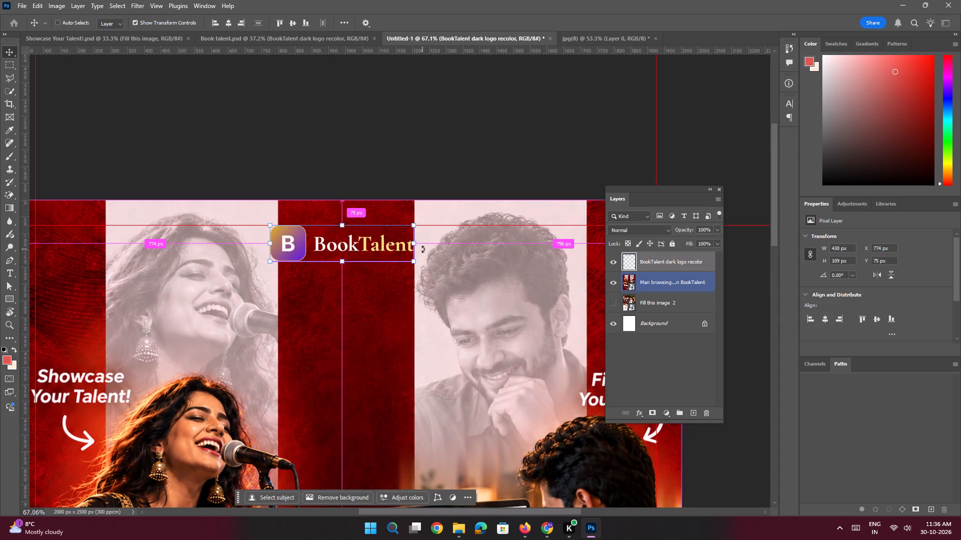
pyautogui.hotkey('ctrl', 'space')
pyautogui.hotkey('ctrl', 'space')
pyautogui.hotkey('ctrl', 'space')
pyautogui.hotkey('ctrl', 'space')
pyautogui.hotkey('ctrl', 'space')
pyautogui.hotkey('ctrl', 'space')
pyautogui.hotkey('ctrl', 'space')
pyautogui.hotkey('ctrl', 'space')
pyautogui.hotkey('ctrl', 'space')
pyautogui.hotkey('ctrl', 'space')
pyautogui.hotkey('ctrl', 'space')
pyautogui.hotkey('ctrl', 'space')
pyautogui.hotkey('ctrl', 'space')
pyautogui.hotkey('ctrl', 'space')
pyautogui.hotkey('ctrl', 'space')
pyautogui.hotkey('ctrl', 'space')
pyautogui.hotkey('ctrl', 'space')
pyautogui.hotkey('ctrl', 'space')
pyautogui.hotkey('ctrl', 'space')
pyautogui.hotkey('ctrl', 'space')
pyautogui.keyDown('ctrl'); pyautogui.moveTo(410, 257); pyautogui.dragTo(374, 247); pyautogui.keyUp('ctrl')
pyautogui.moveTo(384, 278); pyautogui.dragTo(361, 185)
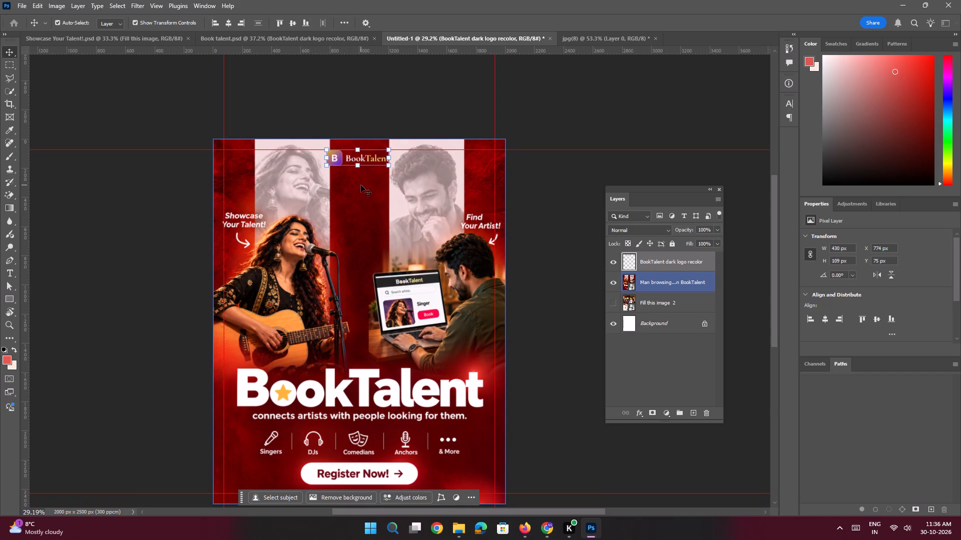
# Outline the BookTalent wordmark with the Polygonal Lasso, cut it from the logo layer and paste it in place on a new layer.
pyautogui.hotkey('ctrl', 'space')
pyautogui.hotkey('ctrl', 'space')
pyautogui.hotkey('ctrl', 'space')
pyautogui.hotkey('ctrl', 'space')
pyautogui.hotkey('ctrl', 'space')
pyautogui.hotkey('ctrl', 'space')
pyautogui.hotkey('ctrl', 'space')
pyautogui.hotkey('ctrl', 'space')
pyautogui.hotkey('ctrl', 'space')
pyautogui.hotkey('ctrl', 'space')
pyautogui.hotkey('ctrl', 'space')
pyautogui.keyDown('ctrl'); pyautogui.moveTo(379, 153); pyautogui.dragTo(408, 244); pyautogui.keyUp('ctrl')
pyautogui.moveTo(405, 190); pyautogui.dragTo(404, 219)
pyautogui.keyDown('ctrl'); pyautogui.moveTo(372, 189); pyautogui.dragTo(399, 256); pyautogui.keyUp('ctrl')
pyautogui.moveTo(330, 200); pyautogui.dragTo(334, 216)
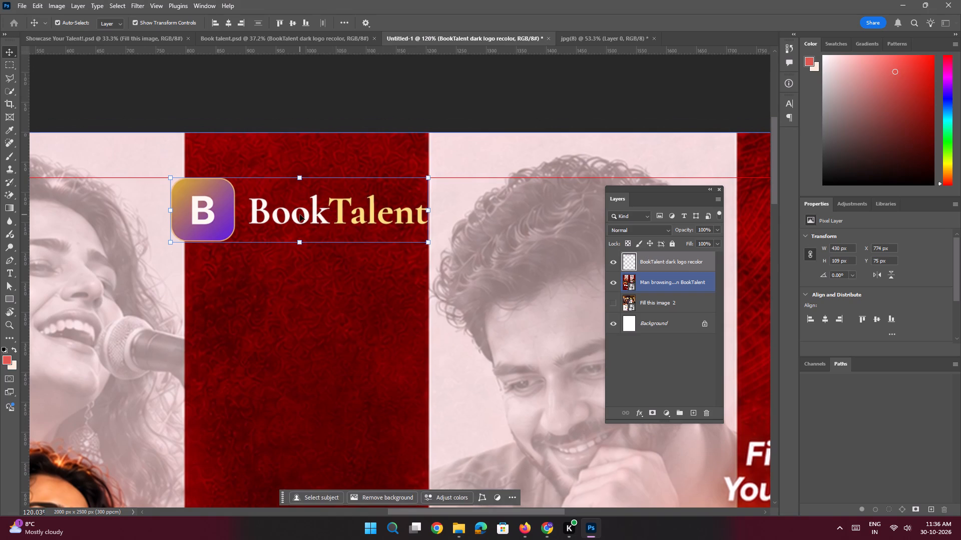
pyautogui.click(300, 214)
pyautogui.click(232, 209)
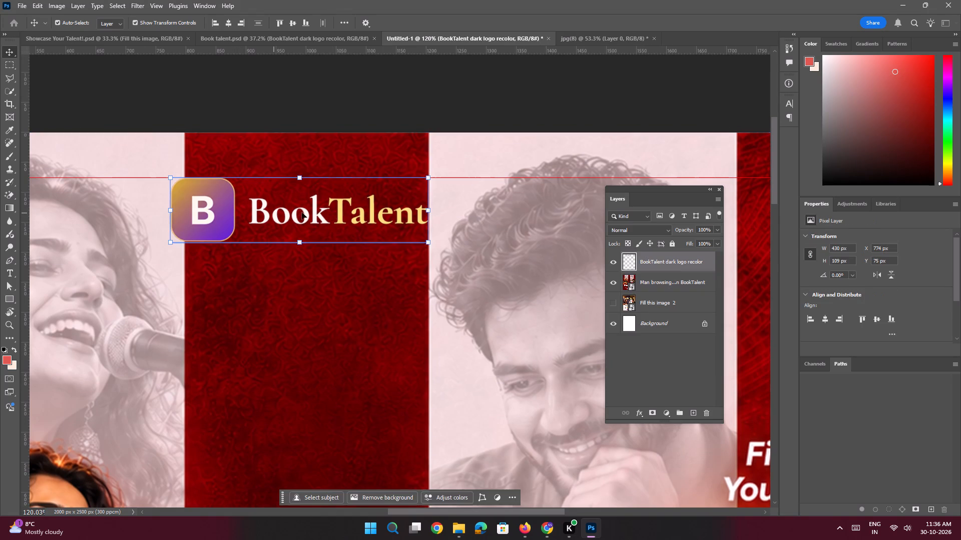
pyautogui.press('e')
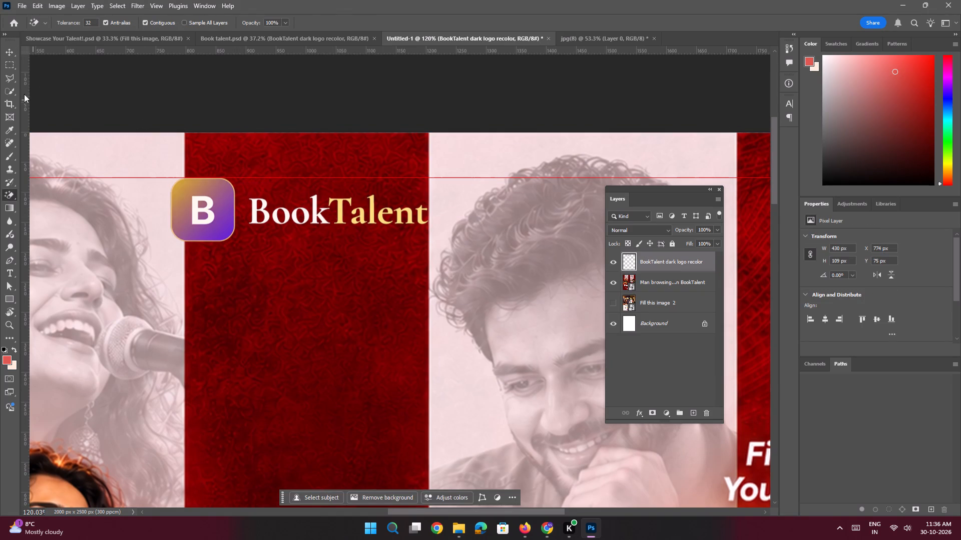
pyautogui.click(14, 80)
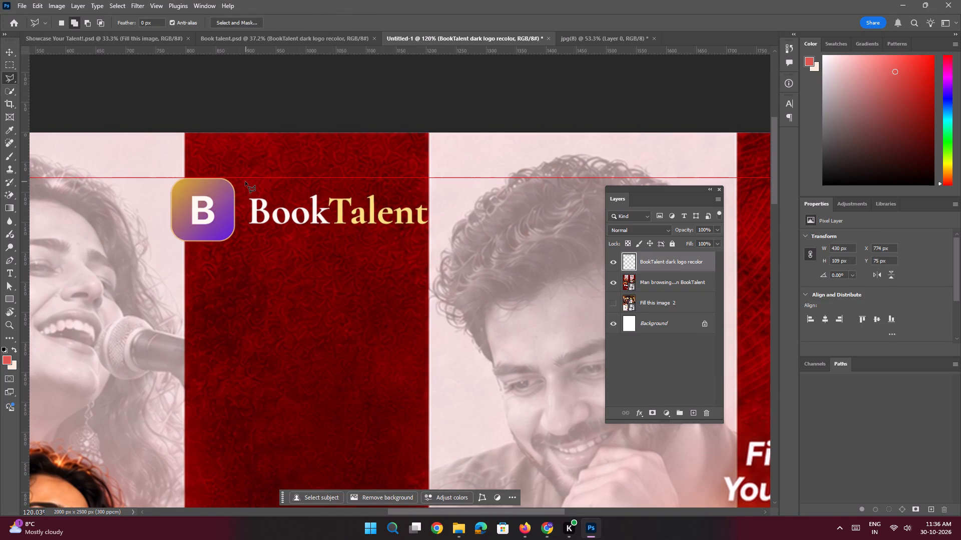
pyautogui.click(244, 181)
pyautogui.keyDown('shift'); pyautogui.click(245, 239); pyautogui.keyUp('shift')
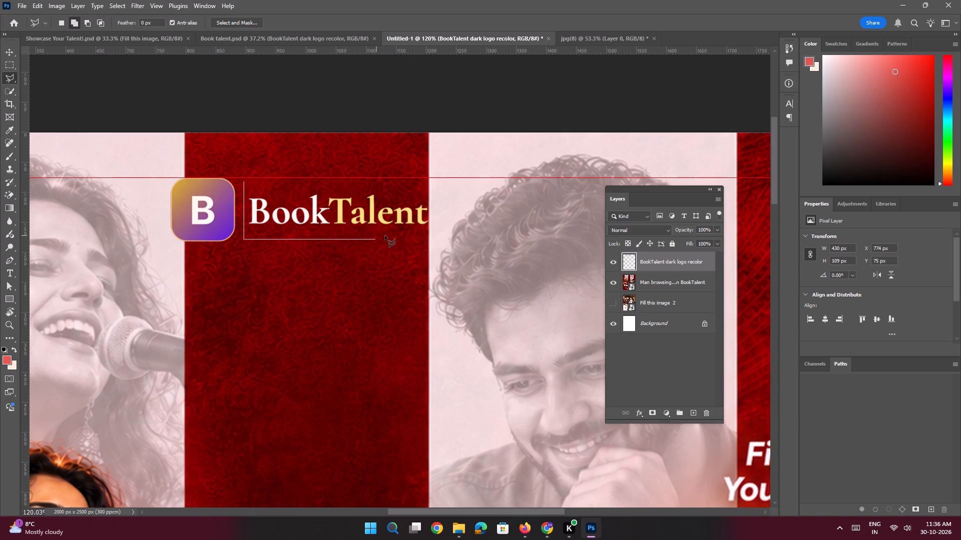
pyautogui.keyDown('shift'); pyautogui.click(438, 232); pyautogui.keyUp('shift')
pyautogui.keyDown('shift'); pyautogui.click(432, 192); pyautogui.keyUp('shift')
pyautogui.keyDown('shift'); pyautogui.click(248, 187); pyautogui.keyUp('shift')
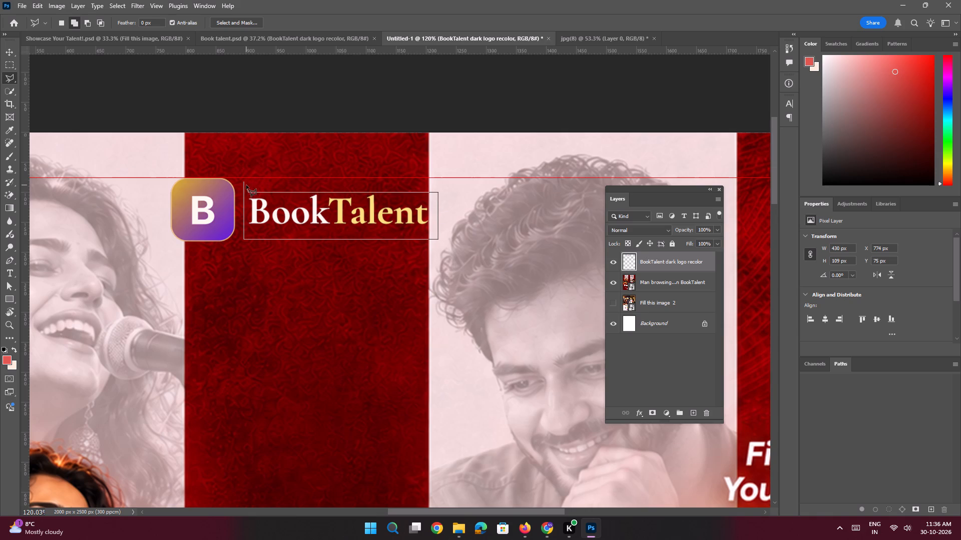
pyautogui.click(245, 182)
pyautogui.hotkey('ctrl', 'x')
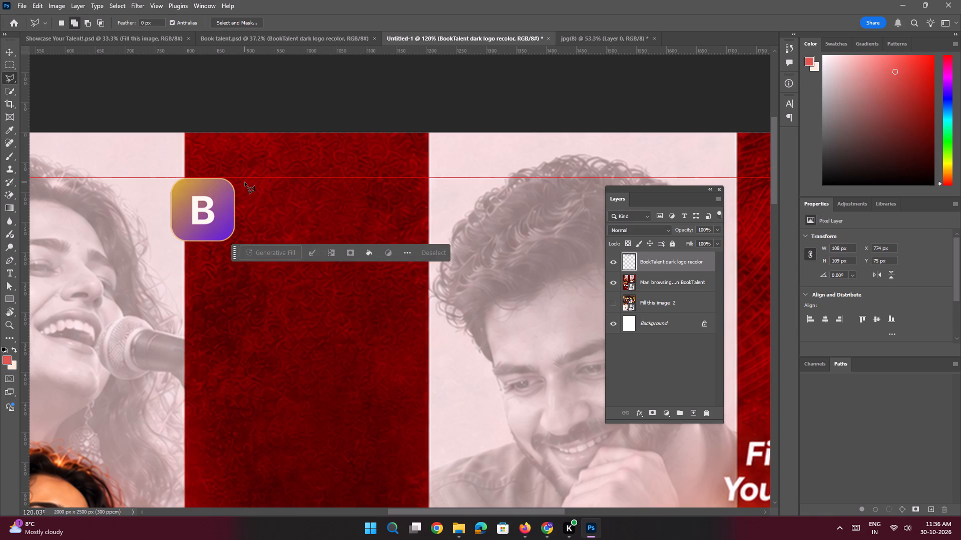
pyautogui.keyDown('ctrl'); pyautogui.click(689, 413); pyautogui.keyUp('ctrl')
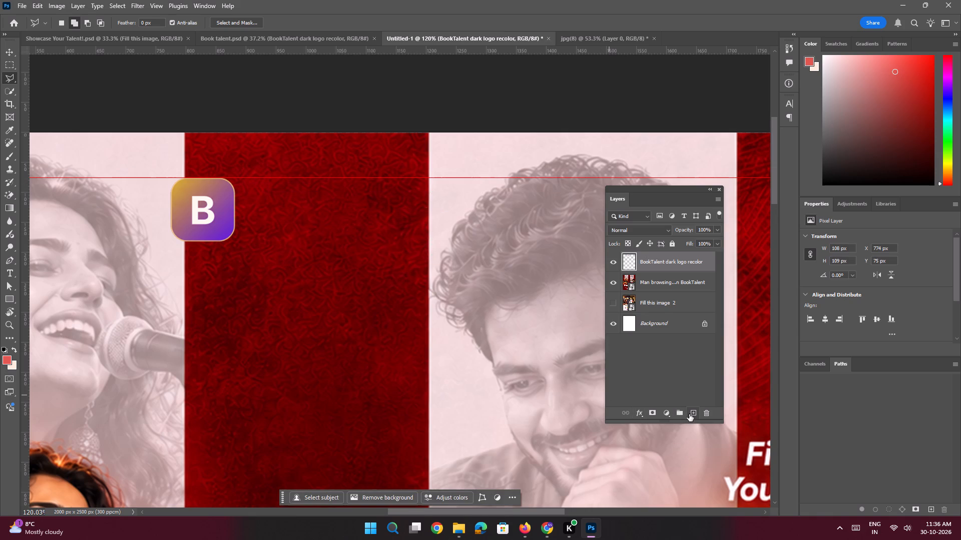
pyautogui.hotkey('ctrl', 'shift', 'v')
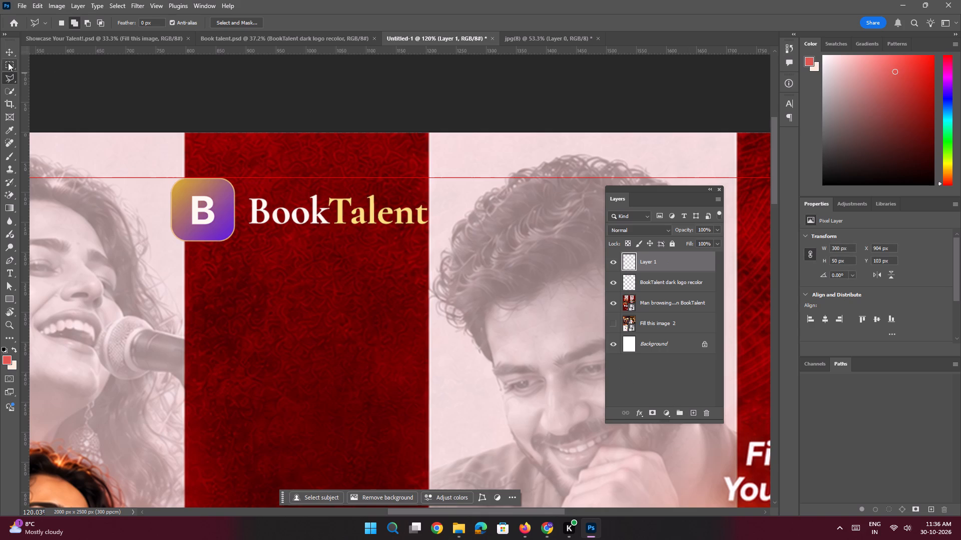
# Stack the logo in the central red column, with the B icon at X 937, Y 75 px and the wordmark beneath at X 850, Y 205 px.
pyautogui.click(10, 56)
pyautogui.moveTo(296, 210); pyautogui.dragTo(243, 271)
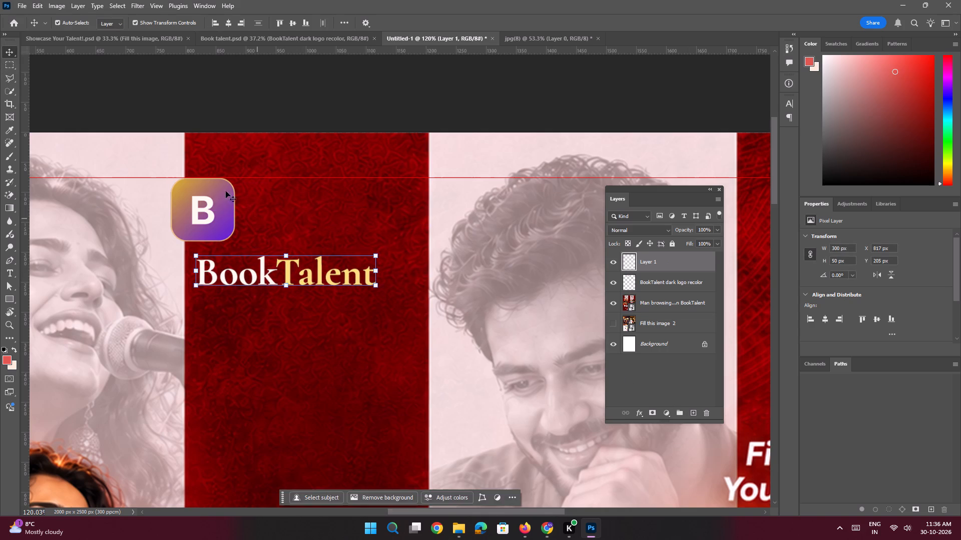
pyautogui.click(214, 197)
pyautogui.moveTo(221, 203); pyautogui.dragTo(319, 202)
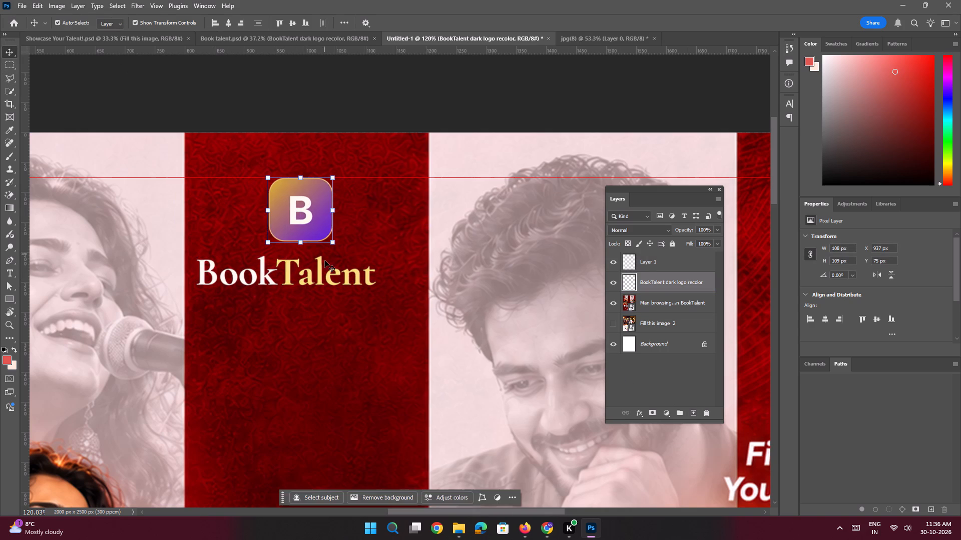
pyautogui.click(314, 274)
pyautogui.click(308, 277)
pyautogui.moveTo(302, 278); pyautogui.dragTo(328, 280)
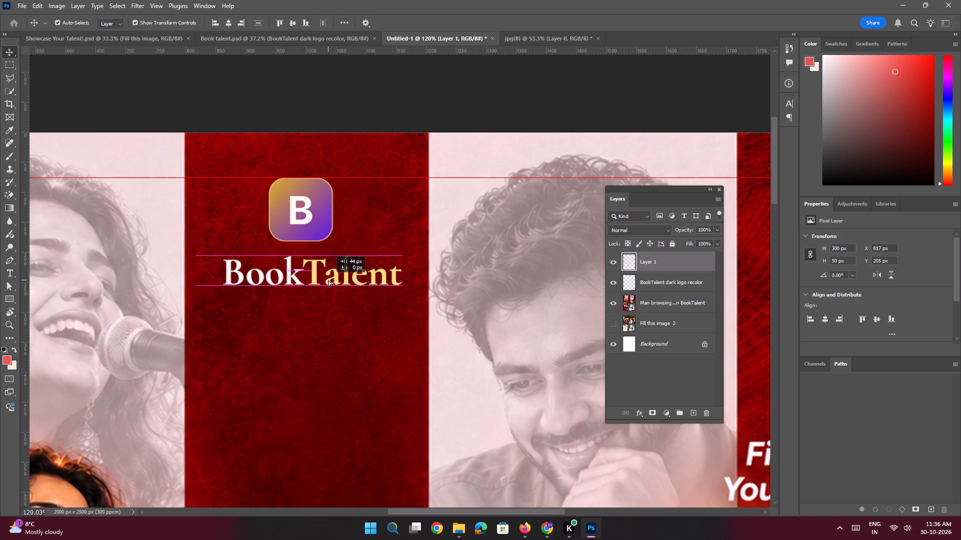
pyautogui.moveTo(328, 280); pyautogui.dragTo(325, 280)
# Scale the B icon up proportionally about its centre to about 138%.
pyautogui.click(323, 200)
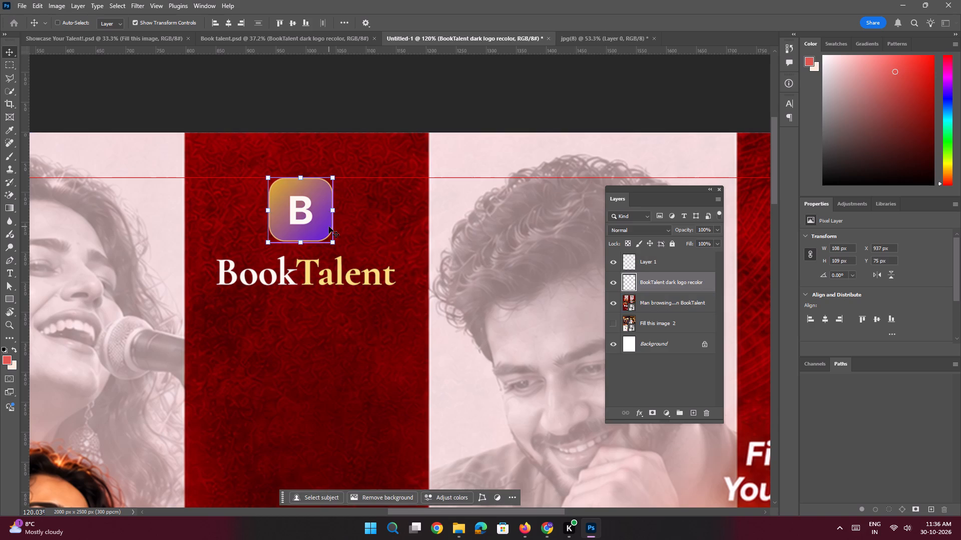
pyautogui.hotkey('ctrl', 't')
pyautogui.hotkey('ctrl', 'space')
pyautogui.hotkey('ctrl', 'space')
pyautogui.hotkey('ctrl', 'space')
pyautogui.hotkey('ctrl', 'space')
pyautogui.hotkey('ctrl', 'space')
pyautogui.hotkey('ctrl', 'space')
pyautogui.hotkey('ctrl', 'space')
pyautogui.hotkey('ctrl', 'space')
pyautogui.hotkey('ctrl', 'space')
pyautogui.hotkey('ctrl', 'space')
pyautogui.hotkey('ctrl', 'space')
pyautogui.hotkey('ctrl', 'space')
pyautogui.hotkey('ctrl', 'space')
pyautogui.hotkey('ctrl', 'space')
pyautogui.keyDown('ctrl'); pyautogui.moveTo(333, 211); pyautogui.dragTo(319, 210); pyautogui.keyUp('ctrl')
pyautogui.moveTo(320, 230); pyautogui.dragTo(348, 211)
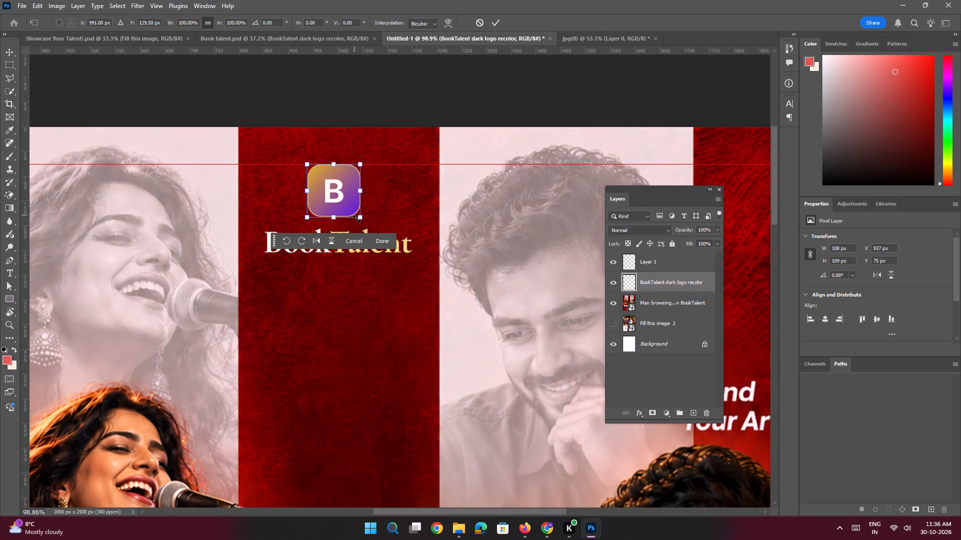
pyautogui.keyDown('shift'); pyautogui.moveTo(333, 219); pyautogui.dragTo(334, 230); pyautogui.keyUp('shift')
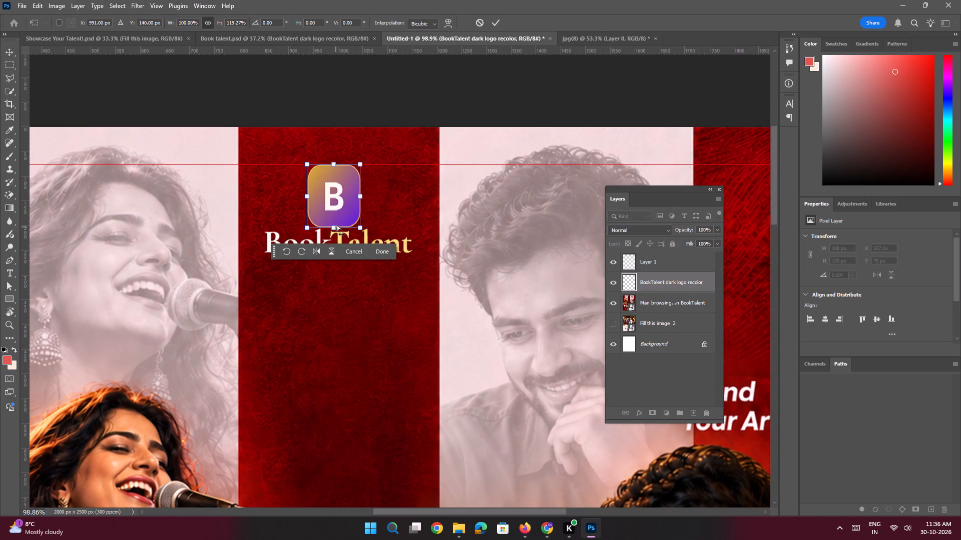
pyautogui.hotkey('ctrl', 'z')
pyautogui.keyDown('alt'); pyautogui.moveTo(359, 218); pyautogui.dragTo(370, 229); pyautogui.keyUp('alt')
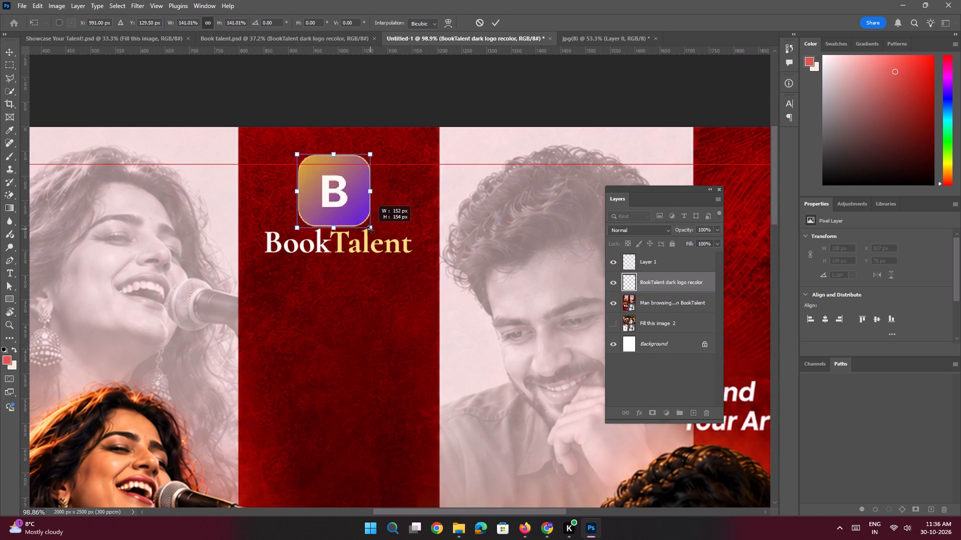
pyautogui.keyDown('alt'); pyautogui.moveTo(370, 229); pyautogui.dragTo(369, 229); pyautogui.keyUp('alt')
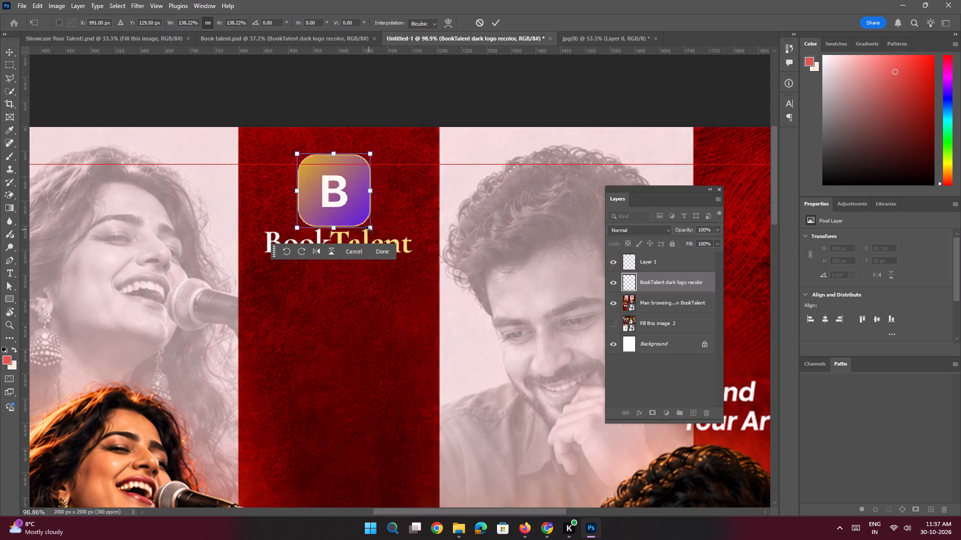
pyautogui.press('Return')
# Move the B icon down to the horizontal guide and place the wordmark beneath it at X 850, Y 243 px.
pyautogui.hotkey('ctrl', 'space')
pyautogui.hotkey('ctrl', 'space')
pyautogui.hotkey('ctrl', 'space')
pyautogui.hotkey('ctrl', 'space')
pyautogui.hotkey('ctrl', 'space')
pyautogui.hotkey('ctrl', 'space')
pyautogui.hotkey('ctrl', 'space')
pyautogui.hotkey('ctrl', 'space')
pyautogui.hotkey('ctrl', 'space')
pyautogui.keyDown('ctrl'); pyautogui.moveTo(344, 182); pyautogui.dragTo(356, 198); pyautogui.keyUp('ctrl')
pyautogui.click(391, 268)
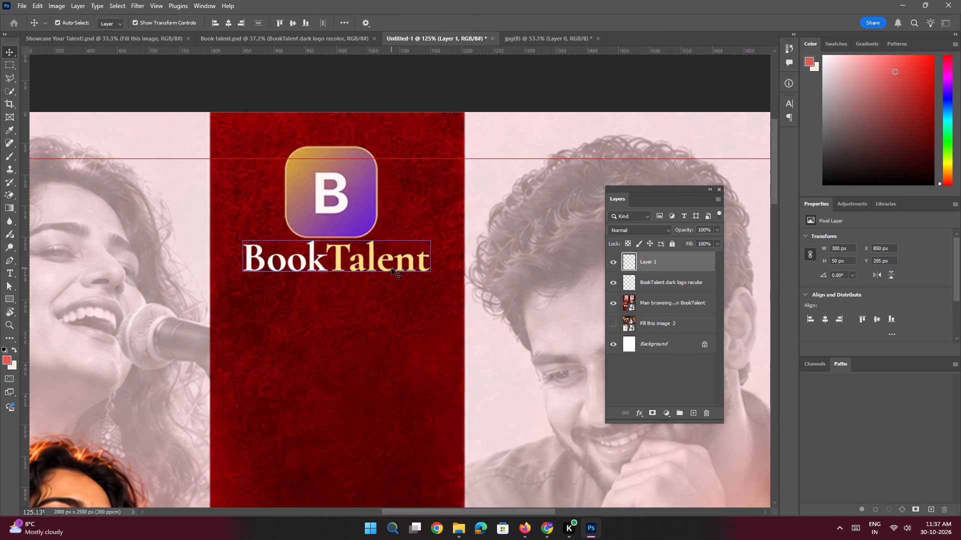
pyautogui.keyDown('shift'); pyautogui.moveTo(381, 266); pyautogui.dragTo(384, 280); pyautogui.keyUp('shift')
pyautogui.click(363, 208)
pyautogui.keyDown('shift'); pyautogui.moveTo(361, 211); pyautogui.dragTo(363, 222); pyautogui.keyUp('shift')
pyautogui.press('space')
pyautogui.press('space')
pyautogui.press('space')
pyautogui.press('space')
pyautogui.moveTo(363, 222); pyautogui.dragTo(363, 183)
pyautogui.click(387, 235)
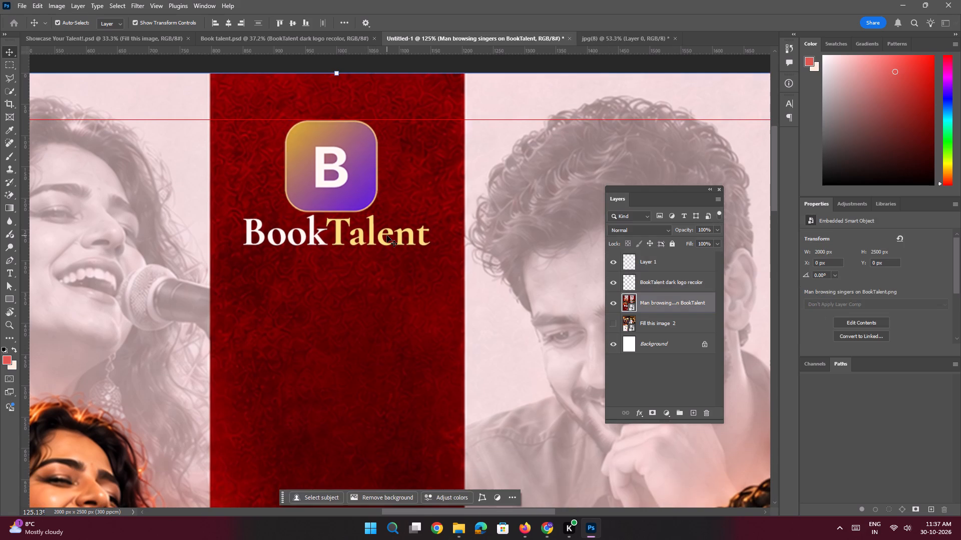
pyautogui.click(373, 238)
pyautogui.keyDown('shift'); pyautogui.moveTo(370, 239); pyautogui.dragTo(373, 245); pyautogui.keyUp('shift')
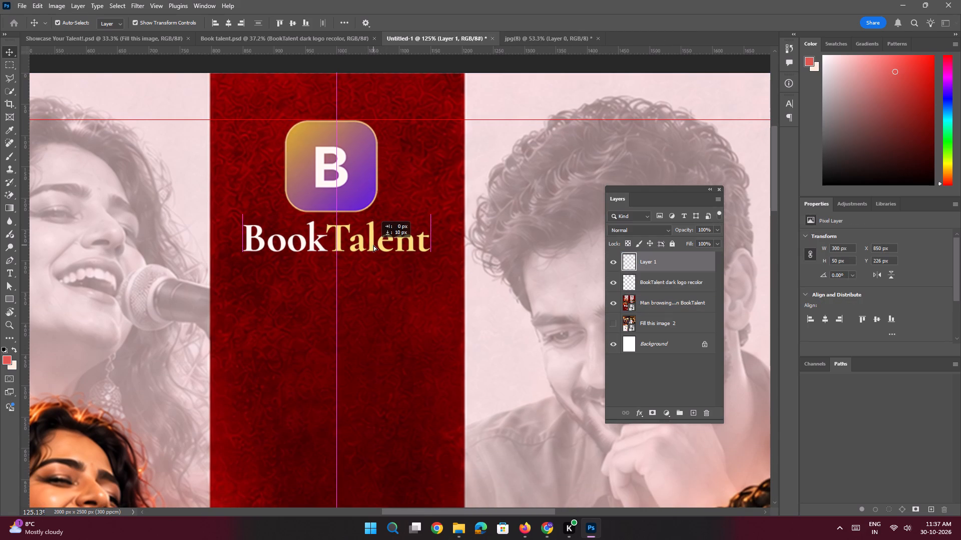
pyautogui.keyDown('shift'); pyautogui.moveTo(373, 245); pyautogui.dragTo(374, 249); pyautogui.keyUp('shift')
# Scale the BookTalent wordmark up proportionally to 380 × 63 px and centre it below the icon at X 810, Y 236 px.
pyautogui.hotkey('ctrl', 't')
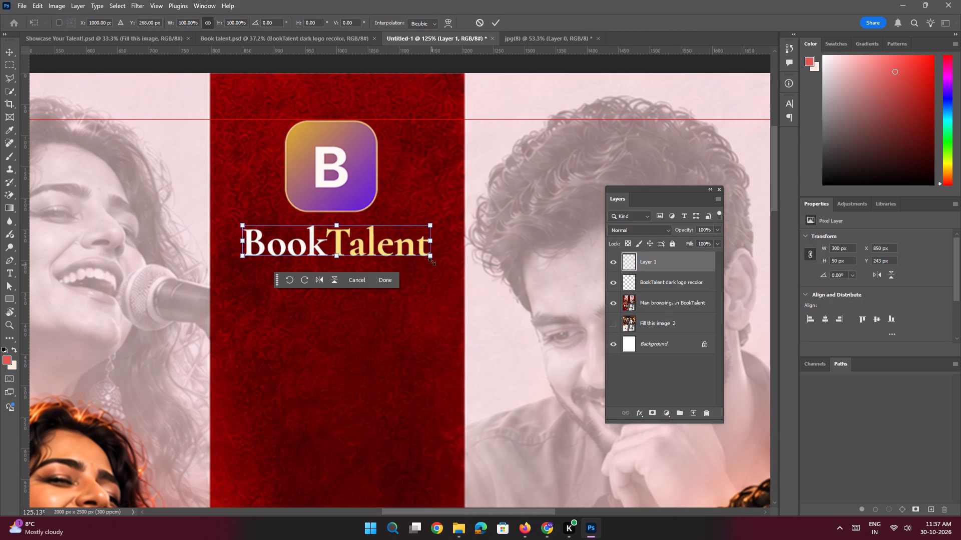
pyautogui.keyDown('alt'); pyautogui.moveTo(431, 259); pyautogui.dragTo(452, 277); pyautogui.keyUp('alt')
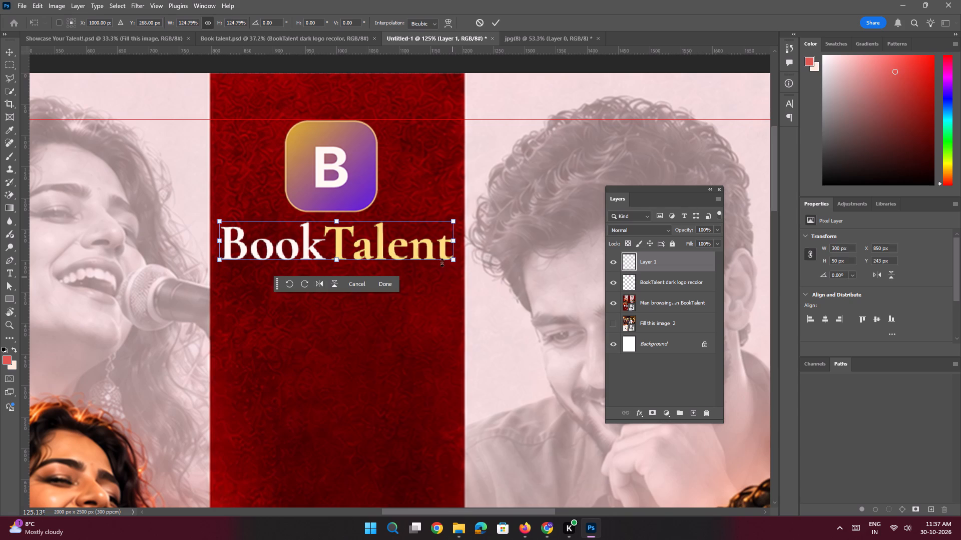
pyautogui.keyDown('shift'); pyautogui.moveTo(402, 244); pyautogui.dragTo(407, 245); pyautogui.keyUp('shift')
pyautogui.press('Return')
pyautogui.hotkey('ctrl', 't')
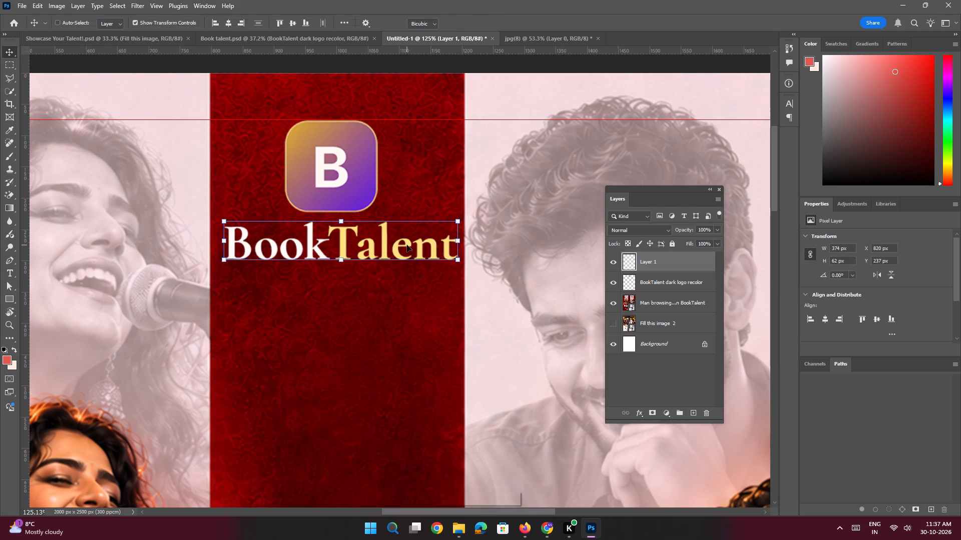
pyautogui.keyDown('alt'); pyautogui.click(462, 261); pyautogui.keyUp('alt')
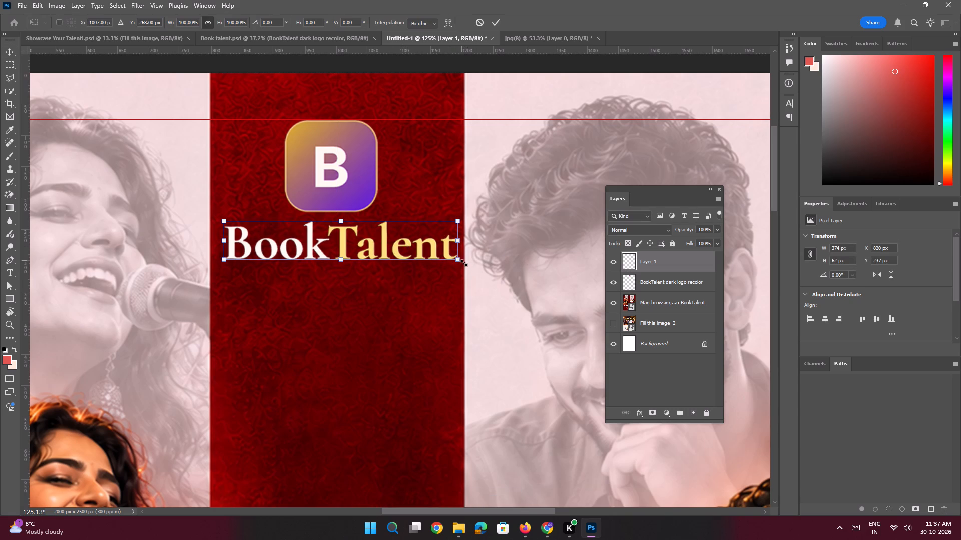
pyautogui.keyDown('shift'); pyautogui.click(434, 237); pyautogui.keyUp('shift')
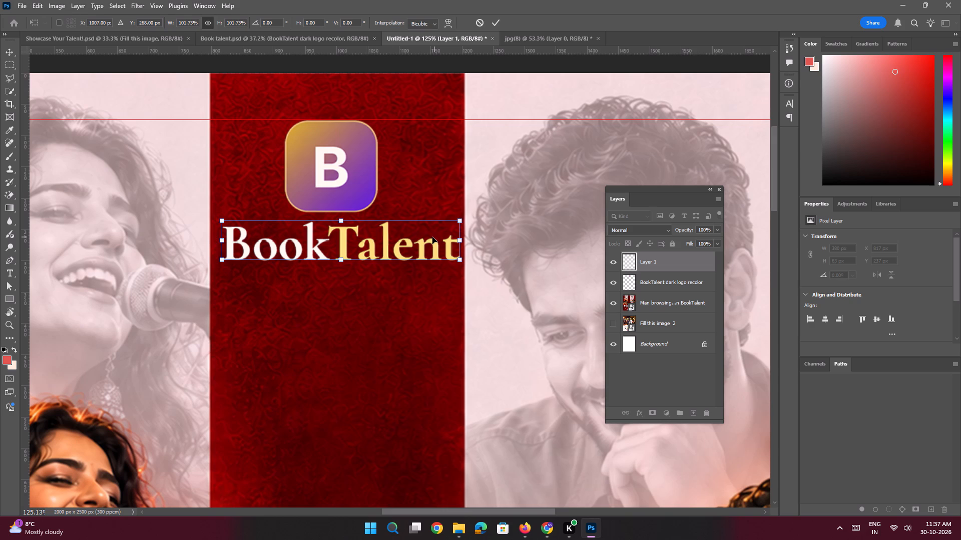
pyautogui.press('Return')
pyautogui.press('space')
pyautogui.keyDown('ctrl'); pyautogui.moveTo(422, 234); pyautogui.dragTo(413, 233); pyautogui.keyUp('ctrl')
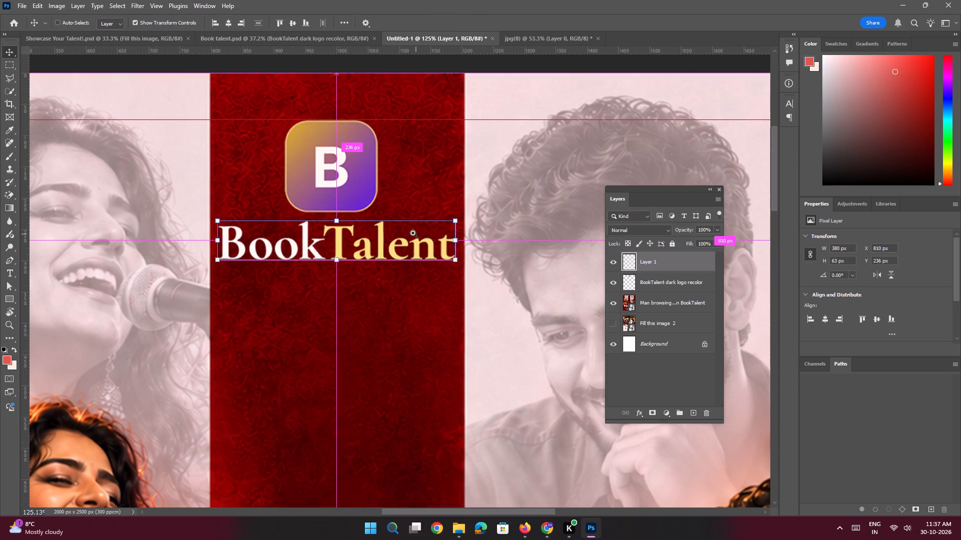
# Examine the stacked logo's size and placement on the whole poster.
pyautogui.keyDown('ctrl'); pyautogui.moveTo(413, 233); pyautogui.dragTo(371, 222); pyautogui.keyUp('ctrl')
pyautogui.click(379, 148)
pyautogui.press('space')
pyautogui.press('space')
pyautogui.press('space')
pyautogui.press('space')
pyautogui.press('space')
pyautogui.press('space')
pyautogui.press('space')
pyautogui.press('space')
pyautogui.press('space')
pyautogui.press('space')
pyautogui.press('space')
pyautogui.press('space')
pyautogui.press('space')
pyautogui.press('space')
pyautogui.press('space')
pyautogui.press('space')
pyautogui.press('space')
pyautogui.press('space')
pyautogui.press('space')
pyautogui.press('space')
pyautogui.moveTo(453, 219); pyautogui.dragTo(440, 104)
pyautogui.click(460, 188)
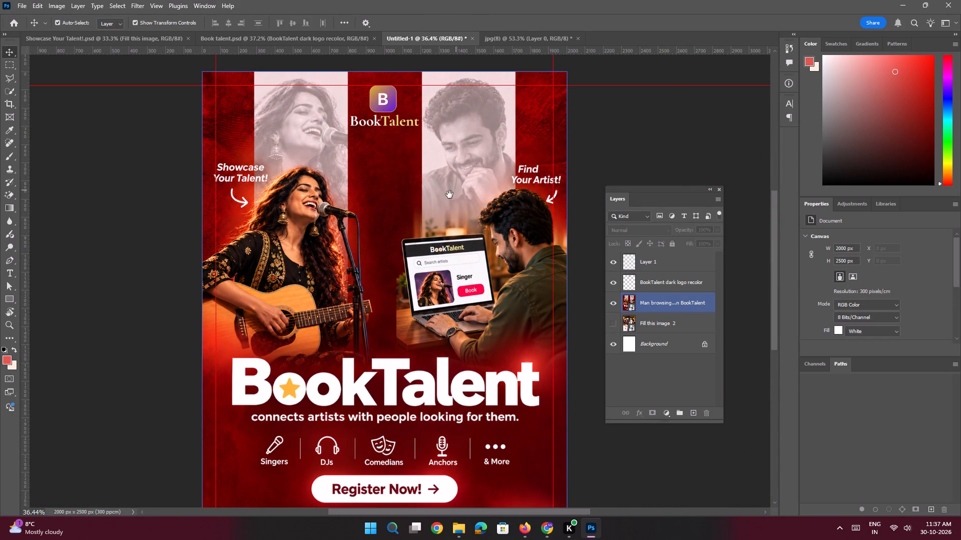
pyautogui.moveTo(423, 228); pyautogui.dragTo(444, 237)
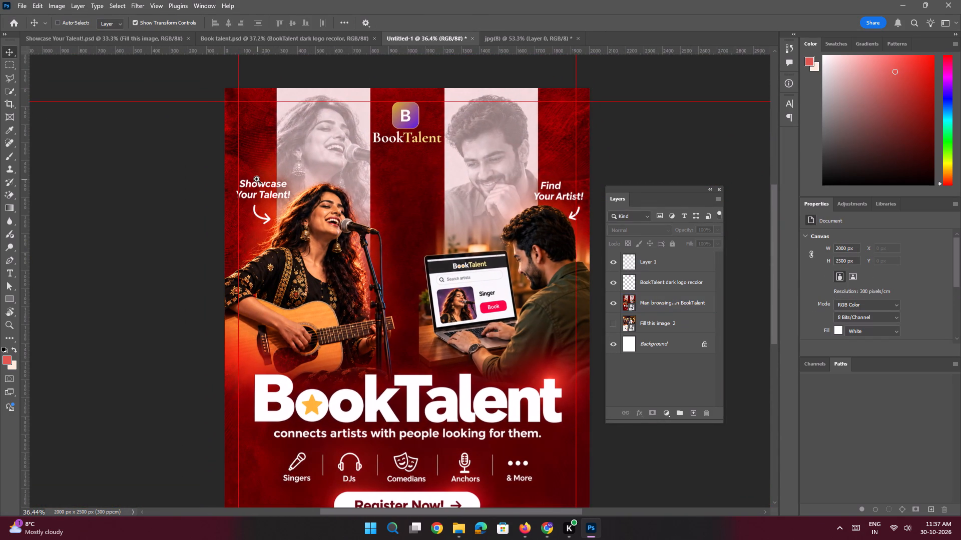
pyautogui.keyDown('ctrl'); pyautogui.moveTo(257, 179); pyautogui.dragTo(282, 213); pyautogui.keyUp('ctrl')
# Save the poster as a Photoshop file named Show Case Your Talent in the Book Talent folder on the Desktop.
pyautogui.hotkey('ctrl', 's')
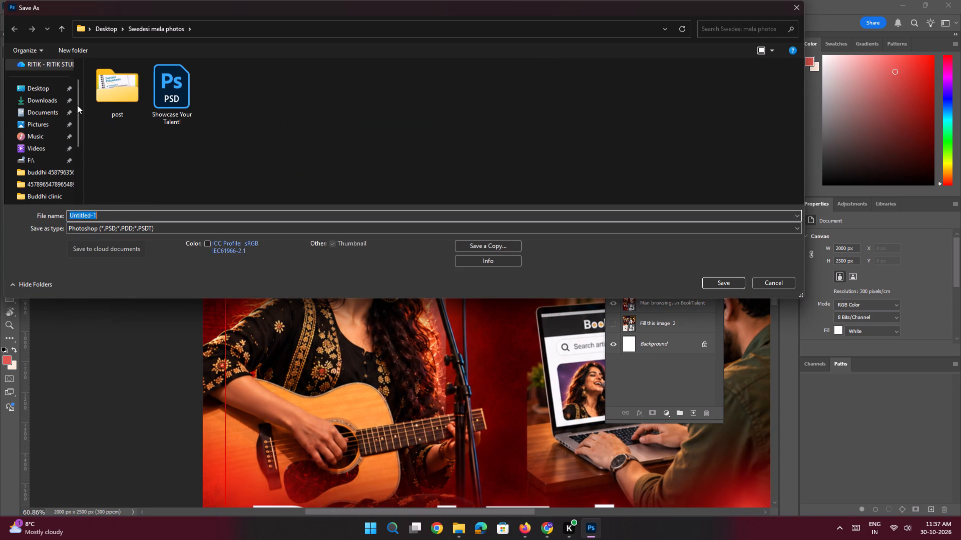
pyautogui.click(47, 87)
pyautogui.doubleClick(132, 111)
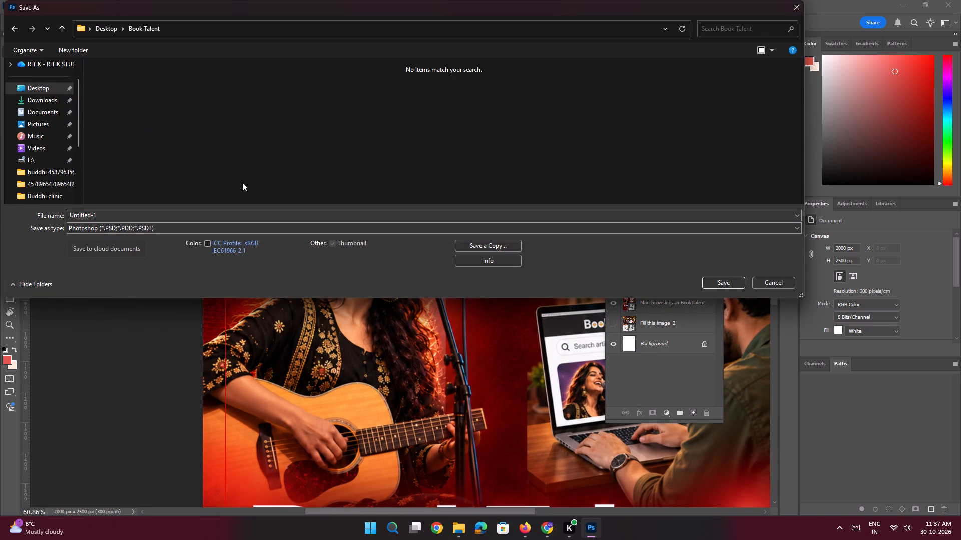
pyautogui.click(152, 215)
pyautogui.write('Sh')
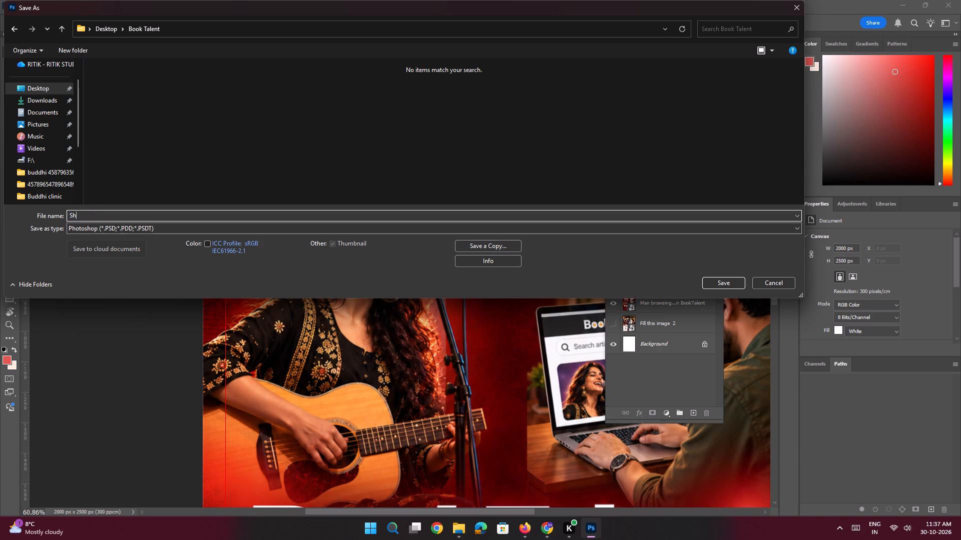
pyautogui.write('ow')
pyautogui.press('space')
pyautogui.write('Case')
pyautogui.press('space')
pyautogui.write('Your T')
pyautogui.write('alent')
pyautogui.press('space')
pyautogui.press('Return')
# Outline the two-line "Showcase Your Talent!" text with the Polygonal Lasso, with the Man browsing singers artwork layer selected.
pyautogui.press('space')
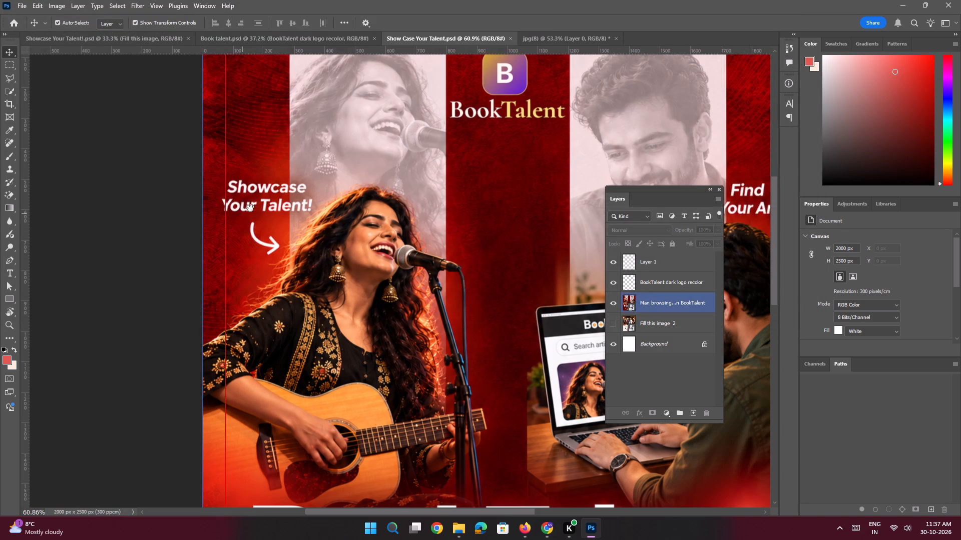
pyautogui.keyDown('ctrl'); pyautogui.moveTo(254, 194); pyautogui.dragTo(270, 220); pyautogui.keyUp('ctrl')
pyautogui.moveTo(283, 215); pyautogui.dragTo(290, 262)
pyautogui.click(320, 253)
pyautogui.press('space')
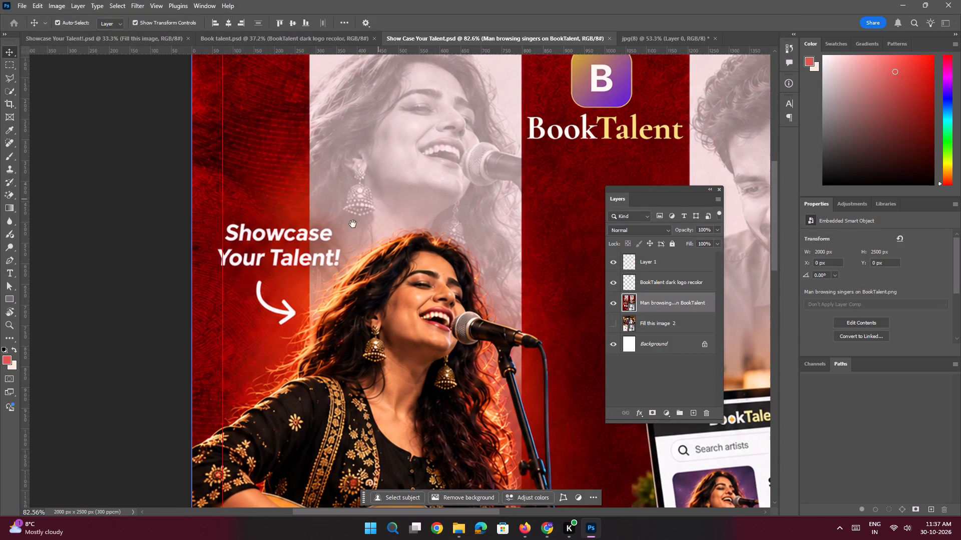
pyautogui.keyDown('ctrl'); pyautogui.moveTo(313, 213); pyautogui.dragTo(326, 237); pyautogui.keyUp('ctrl')
pyautogui.click(10, 79)
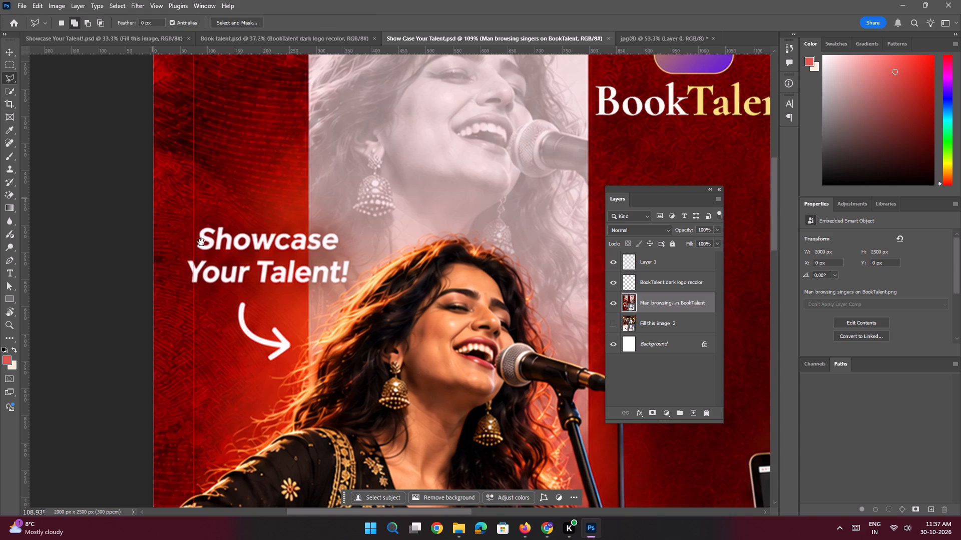
pyautogui.press('space')
pyautogui.keyDown('ctrl'); pyautogui.moveTo(274, 235); pyautogui.dragTo(287, 259); pyautogui.keyUp('ctrl')
pyautogui.click(214, 226)
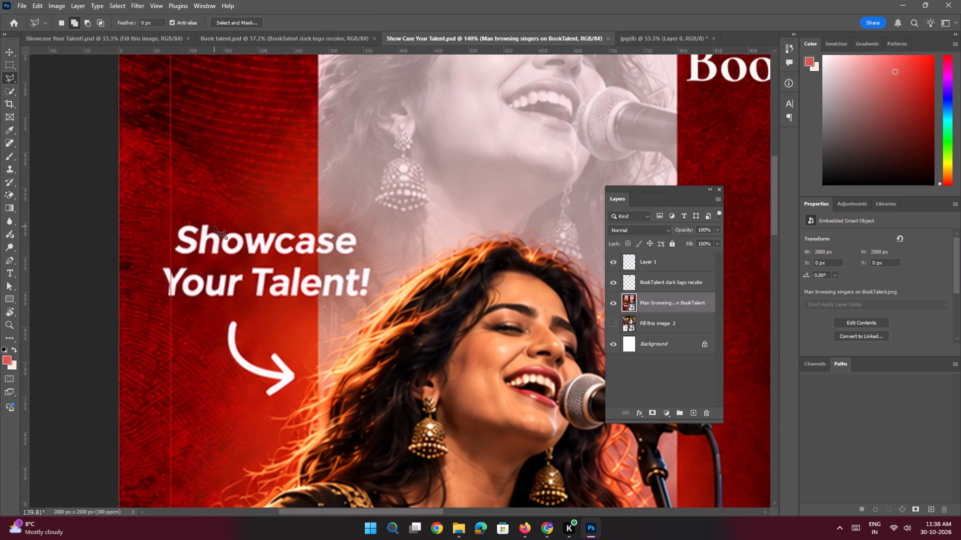
pyautogui.keyDown('shift'); pyautogui.click(362, 234); pyautogui.keyUp('shift')
pyautogui.click(365, 250)
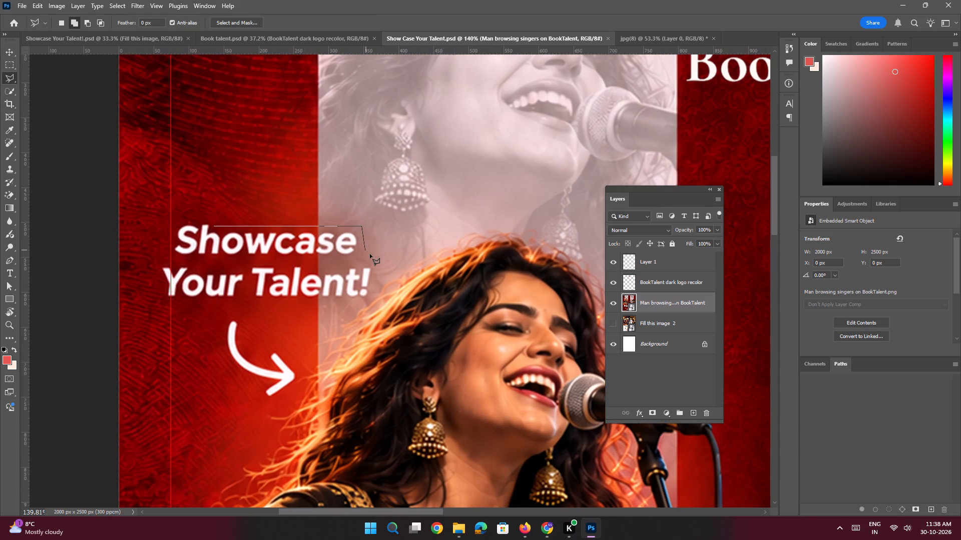
pyautogui.click(376, 260)
pyautogui.click(378, 291)
pyautogui.click(366, 299)
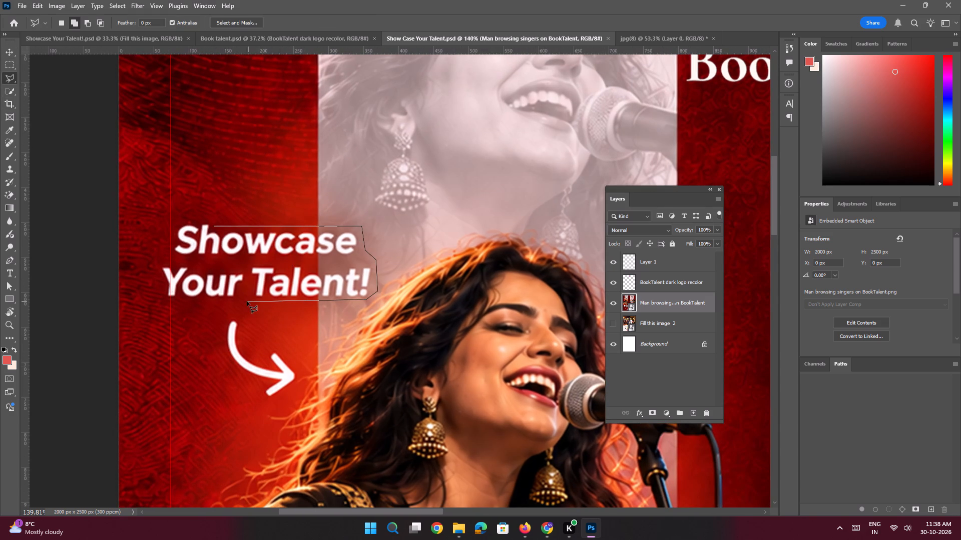
pyautogui.click(247, 301)
pyautogui.click(150, 304)
pyautogui.click(158, 248)
pyautogui.click(173, 225)
pyautogui.click(190, 216)
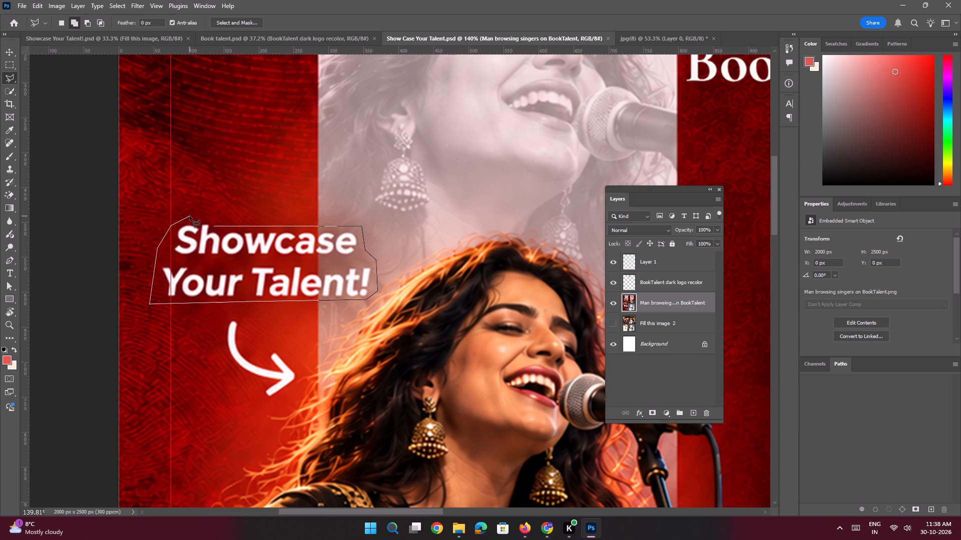
pyautogui.click(208, 221)
pyautogui.doubleClick(211, 225)
# Run Generative Fill on the selected "Showcase Your Talent!" area with the prompt "Remove this".
pyautogui.click(207, 319)
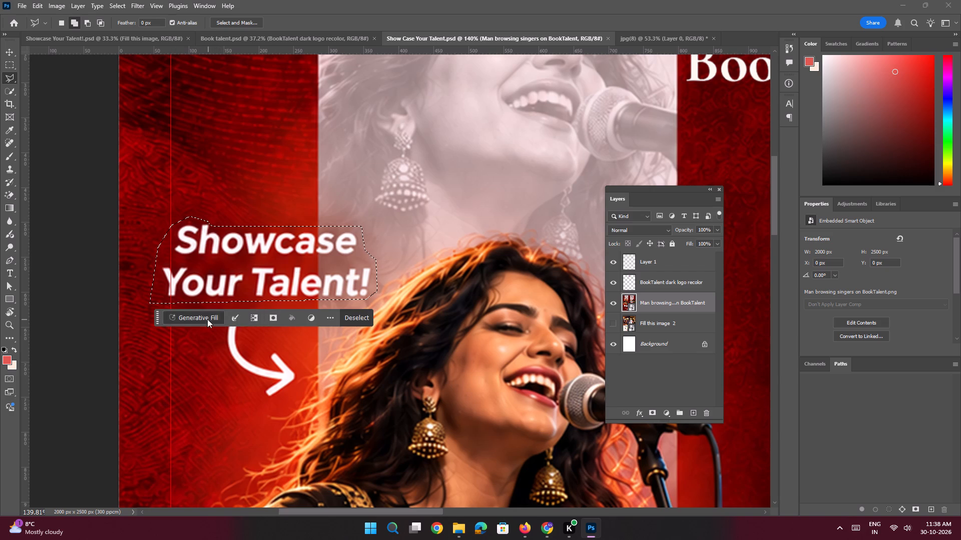
pyautogui.write('Remi')
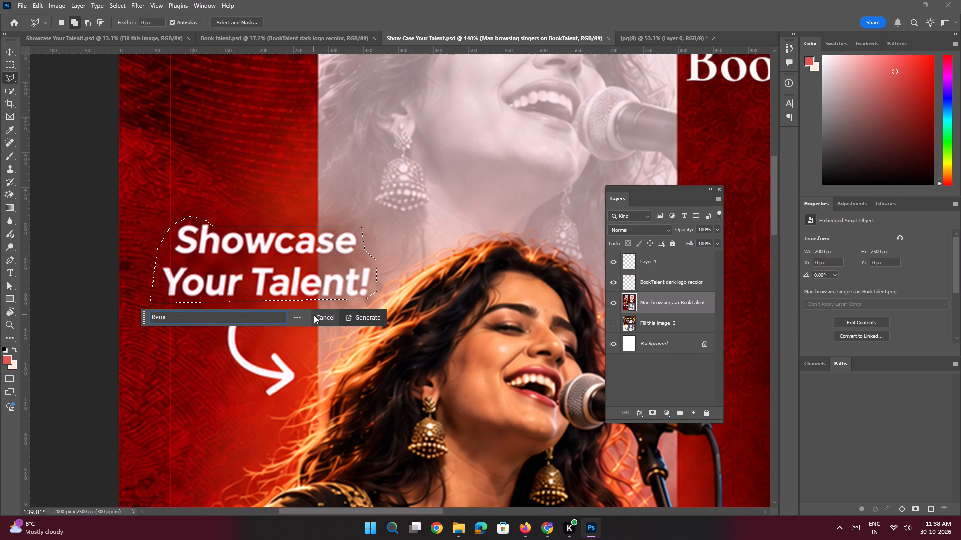
pyautogui.press('BackSpace')
pyautogui.press('BackSpace')
pyautogui.press('BackSpace')
pyautogui.press('BackSpace')
pyautogui.press('BackSpace')
pyautogui.write('Remove this')
pyautogui.press('space')
pyautogui.press('Return')
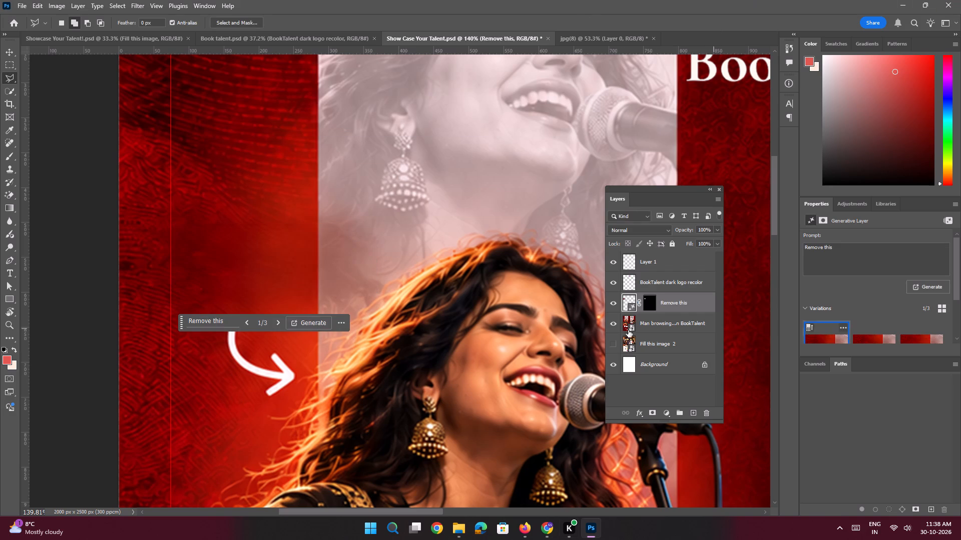
# Outline the two-line "Find Your Artist!" text with the Polygonal Lasso, with the Man browsing singers artwork layer selected.
pyautogui.press('space')
pyautogui.keyDown('ctrl'); pyautogui.moveTo(440, 316); pyautogui.dragTo(415, 307); pyautogui.keyUp('ctrl')
pyautogui.moveTo(462, 265); pyautogui.dragTo(281, 263)
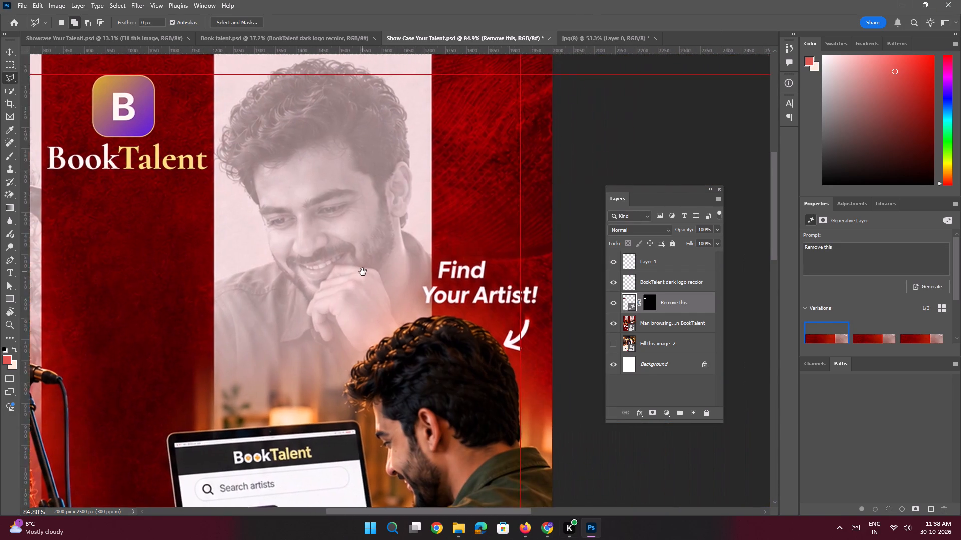
pyautogui.keyDown('ctrl'); pyautogui.moveTo(403, 270); pyautogui.dragTo(437, 336); pyautogui.keyUp('ctrl')
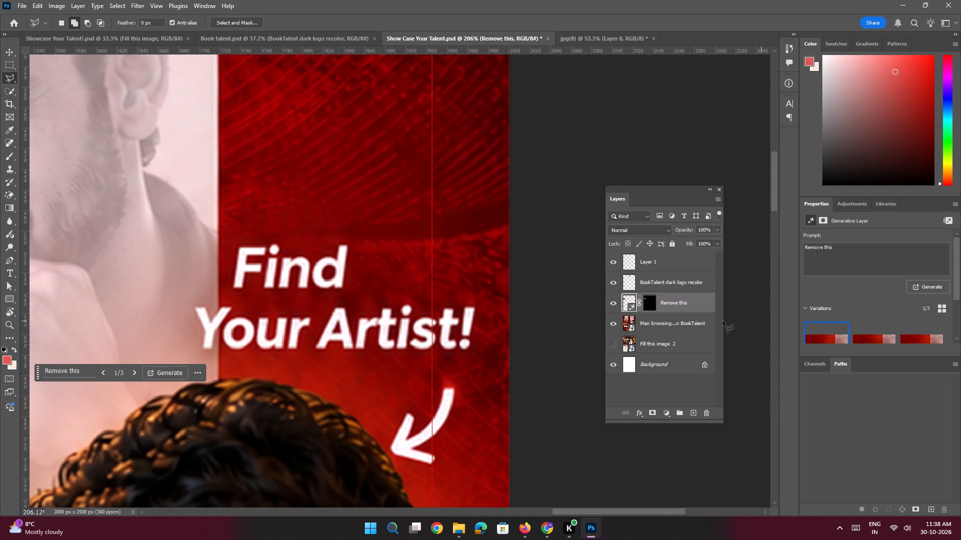
pyautogui.click(672, 320)
pyautogui.hotkey('ctrl', 'space')
pyautogui.hotkey('ctrl', 'space')
pyautogui.hotkey('ctrl', 'space')
pyautogui.hotkey('ctrl', 'space')
pyautogui.hotkey('ctrl', 'space')
pyautogui.hotkey('ctrl', 'space')
pyautogui.hotkey('ctrl', 'space')
pyautogui.hotkey('ctrl', 'space')
pyautogui.keyDown('ctrl'); pyautogui.moveTo(377, 263); pyautogui.dragTo(387, 280); pyautogui.keyUp('ctrl')
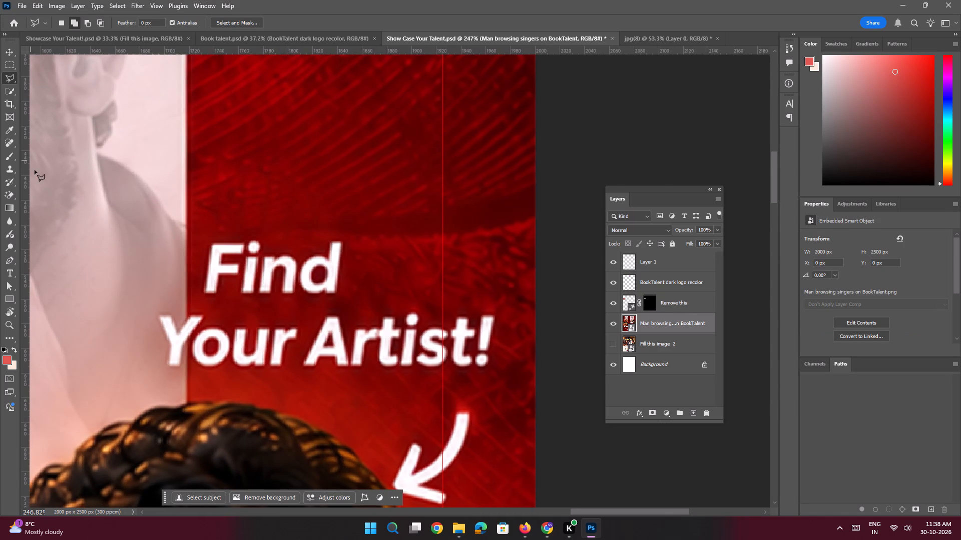
pyautogui.click(195, 298)
pyautogui.click(206, 230)
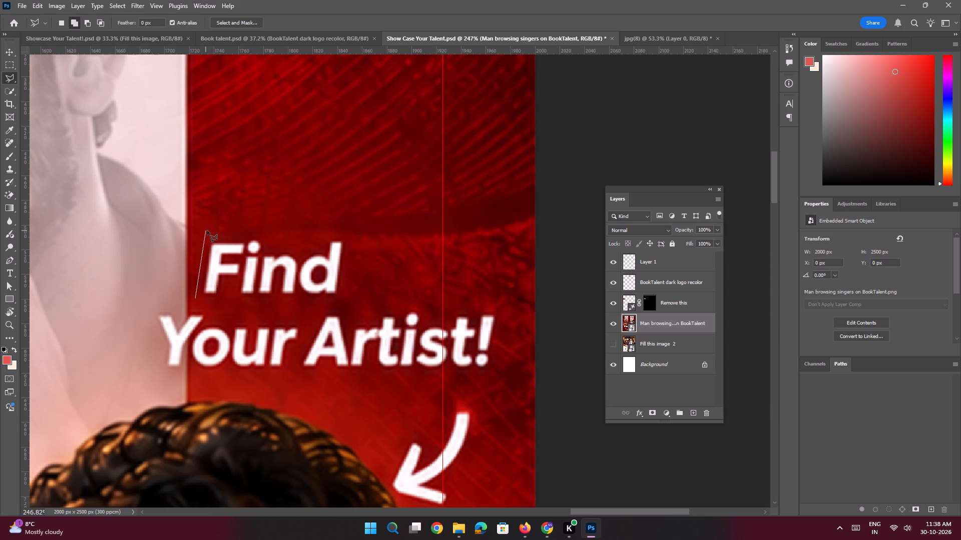
pyautogui.keyDown('shift'); pyautogui.click(361, 231); pyautogui.keyUp('shift')
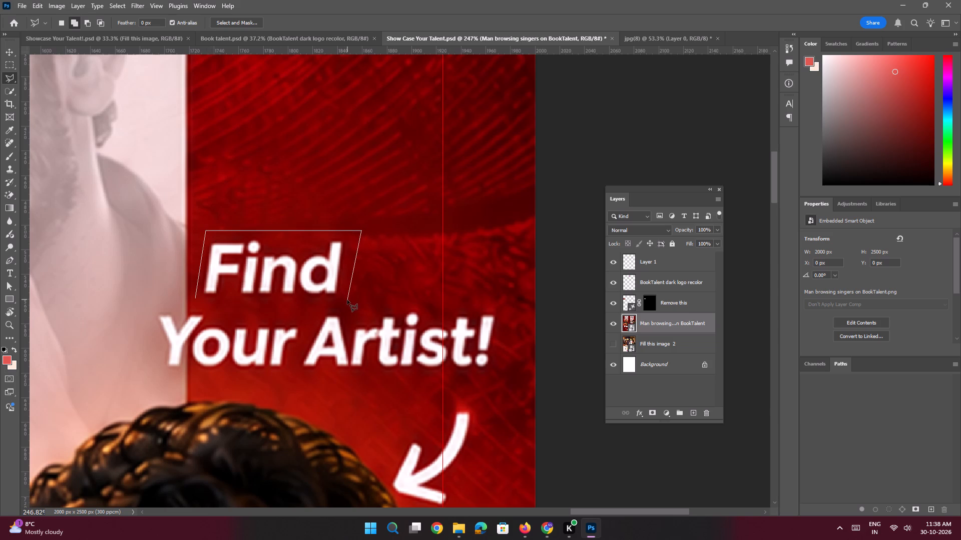
pyautogui.click(347, 300)
pyautogui.keyDown('shift'); pyautogui.click(499, 309); pyautogui.keyUp('shift')
pyautogui.click(503, 363)
pyautogui.click(494, 371)
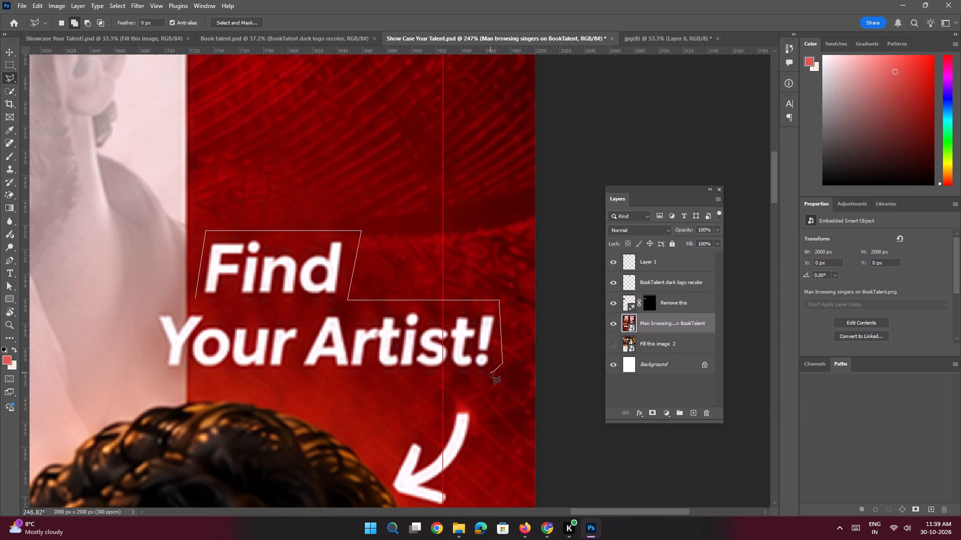
pyautogui.click(481, 375)
pyautogui.keyDown('shift'); pyautogui.click(211, 370); pyautogui.keyUp('shift')
pyautogui.click(156, 372)
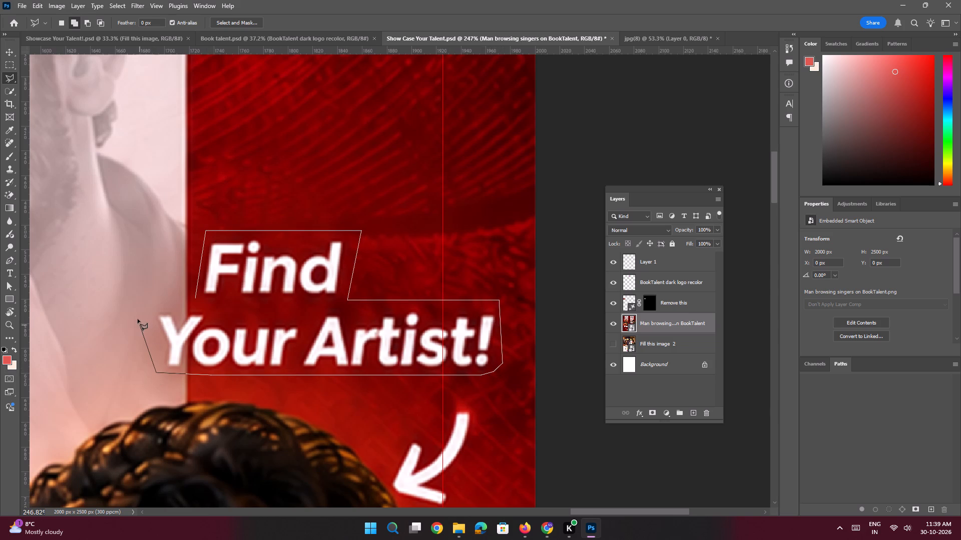
pyautogui.click(138, 319)
pyautogui.click(172, 297)
pyautogui.click(196, 298)
# Run Generative Fill on the selected "Find Your Artist!" area with the prompt "Remove this".
pyautogui.click(251, 391)
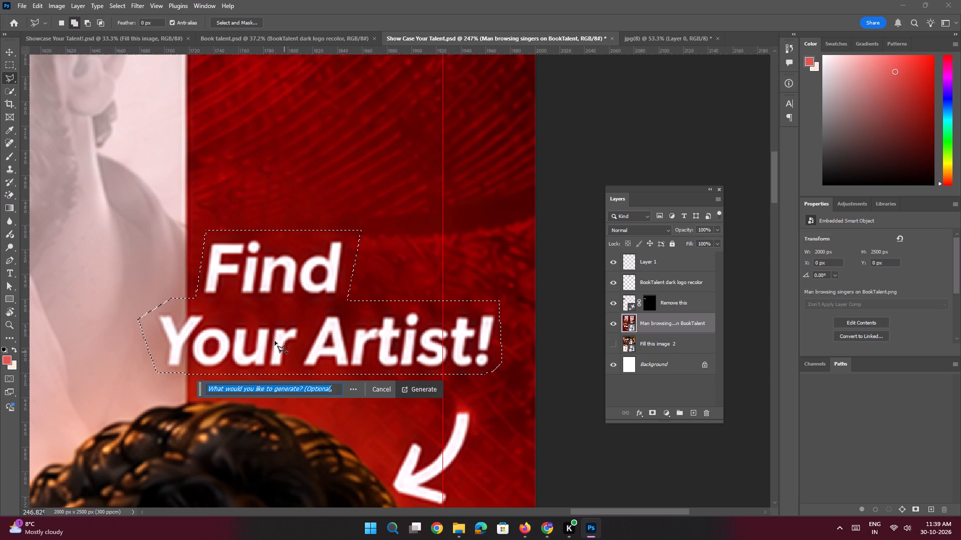
pyautogui.write('Remove this')
pyautogui.press('space')
pyautogui.press('Return')
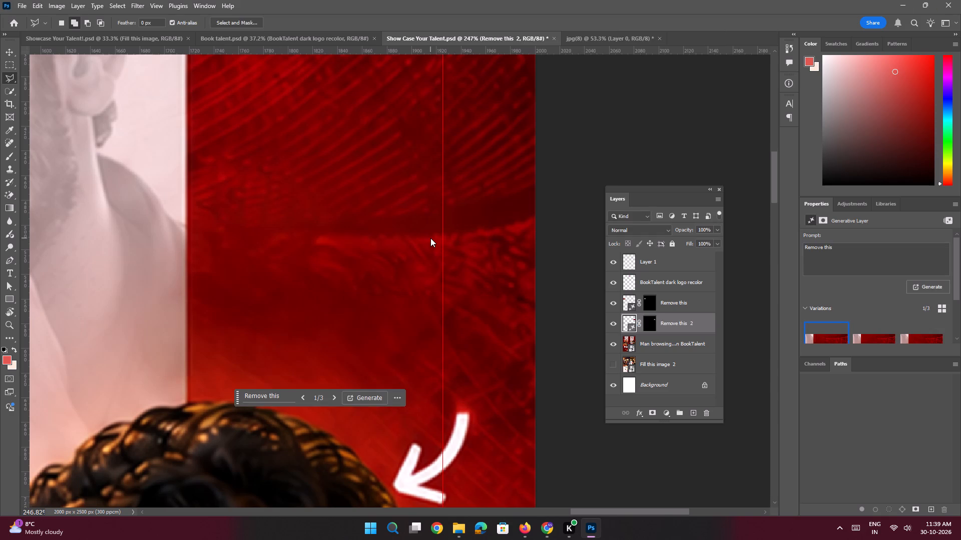
# Convert the two "Remove this" generative layers and the Man browsing singers artwork layer into a single smart object.
pyautogui.press('space')
pyautogui.keyDown('ctrl'); pyautogui.moveTo(415, 260); pyautogui.dragTo(352, 237); pyautogui.keyUp('ctrl')
pyautogui.moveTo(327, 221); pyautogui.dragTo(562, 206)
pyautogui.moveTo(495, 204); pyautogui.dragTo(438, 213)
pyautogui.click(438, 213)
pyautogui.keyDown('ctrl'); pyautogui.moveTo(422, 229); pyautogui.dragTo(434, 272); pyautogui.keyUp('ctrl')
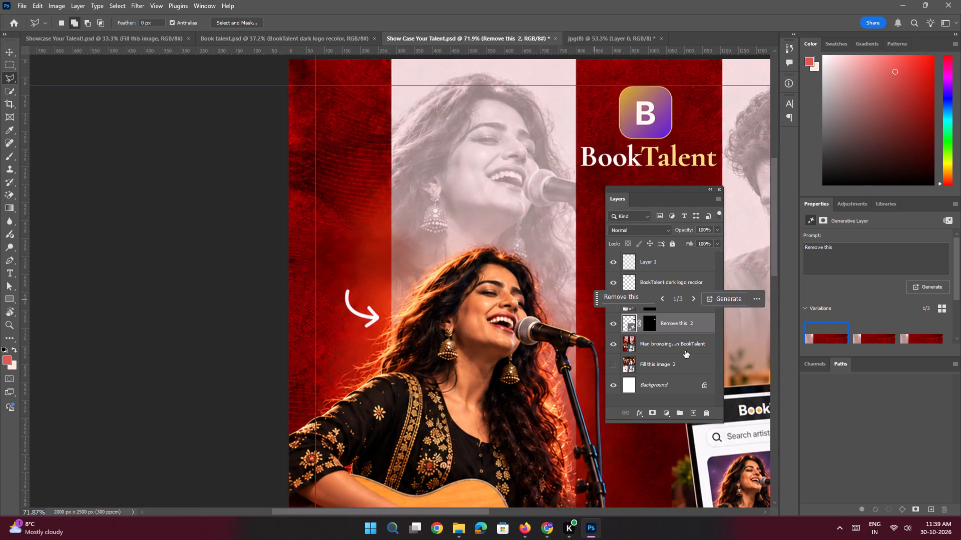
pyautogui.click(672, 346)
pyautogui.keyDown('shift'); pyautogui.click(671, 302); pyautogui.keyUp('shift')
pyautogui.rightClick(671, 302)
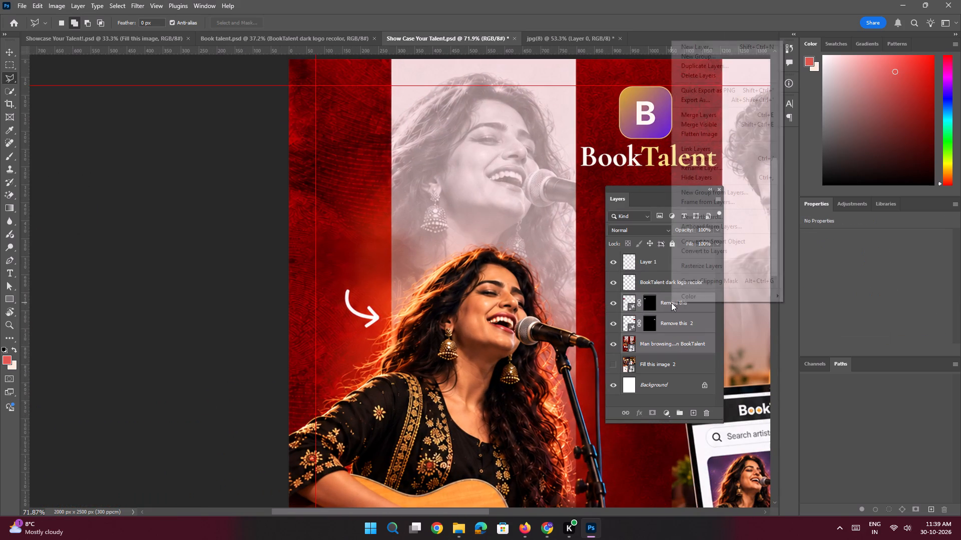
pyautogui.click(697, 244)
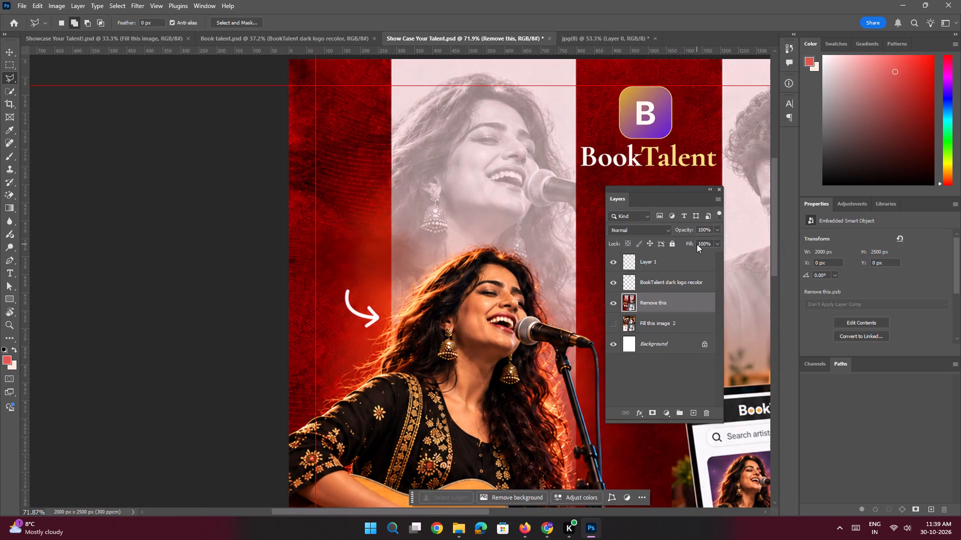
pyautogui.press('space')
pyautogui.keyDown('ctrl'); pyautogui.moveTo(409, 288); pyautogui.dragTo(398, 288); pyautogui.keyUp('ctrl')
pyautogui.moveTo(448, 270); pyautogui.dragTo(433, 289)
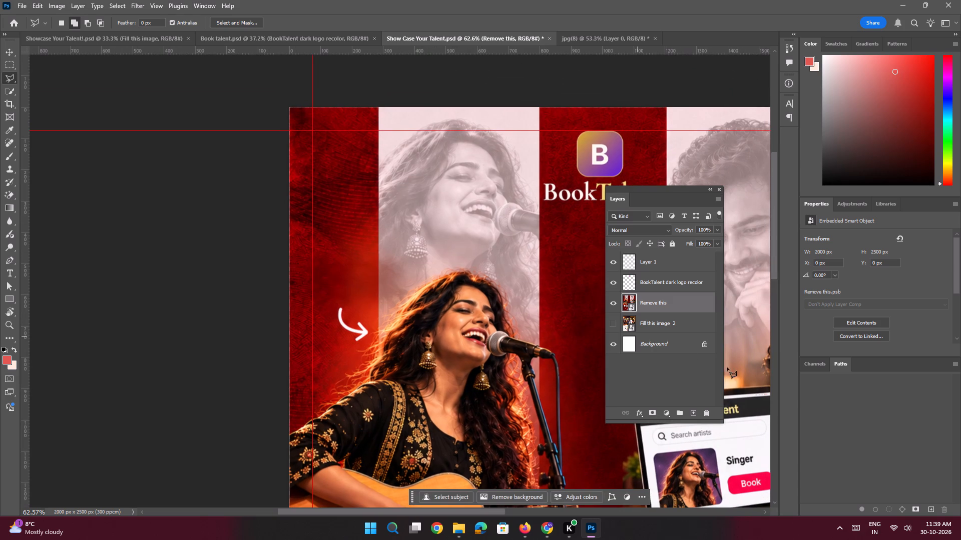
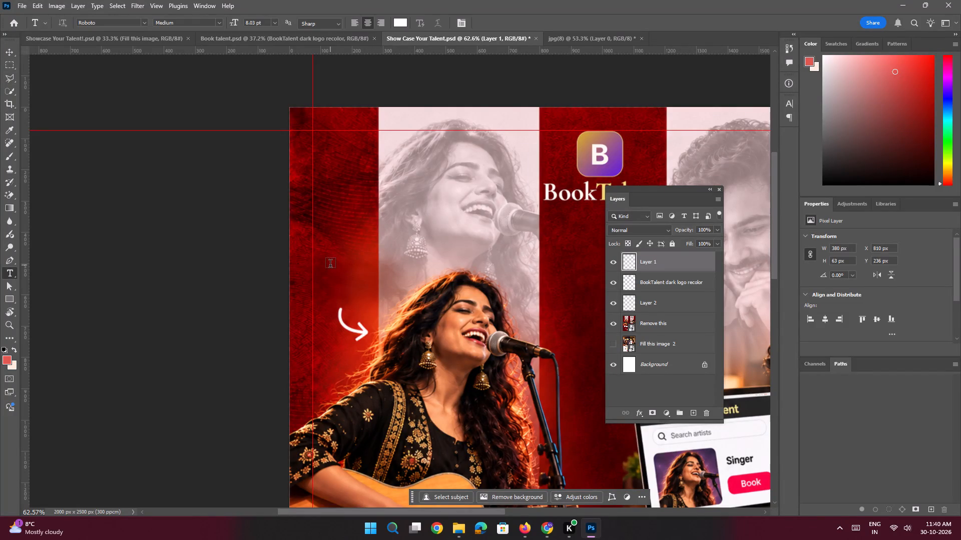
# Add a "Showcase Your Talent!" text layer over the poster's red strip, above the curved arrow beside the singer.
pyautogui.click(330, 272)
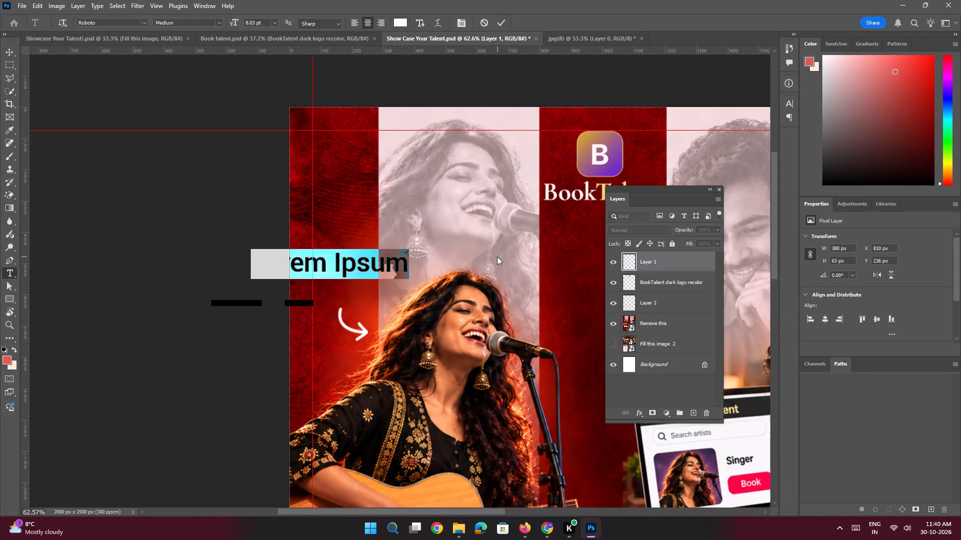
pyautogui.hotkey('ctrl', 'v')
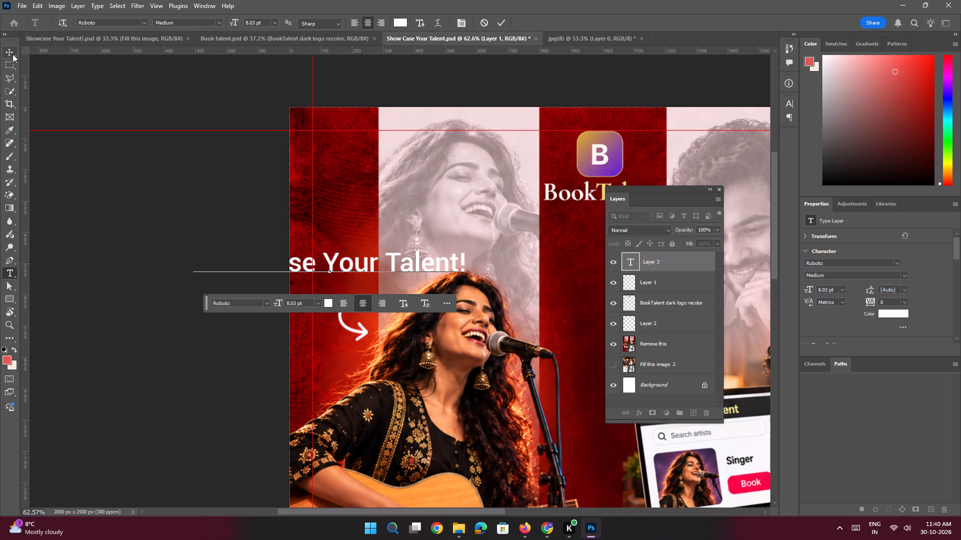
pyautogui.click(13, 54)
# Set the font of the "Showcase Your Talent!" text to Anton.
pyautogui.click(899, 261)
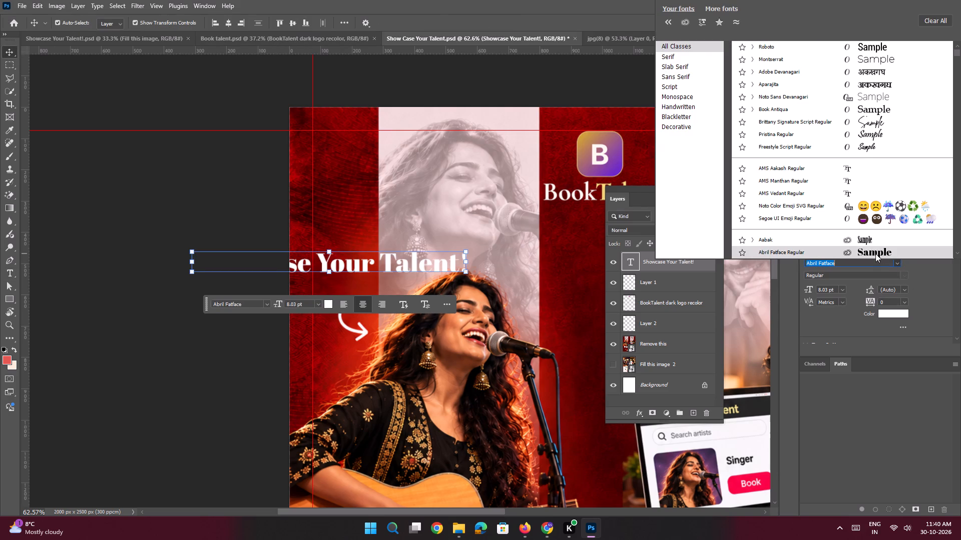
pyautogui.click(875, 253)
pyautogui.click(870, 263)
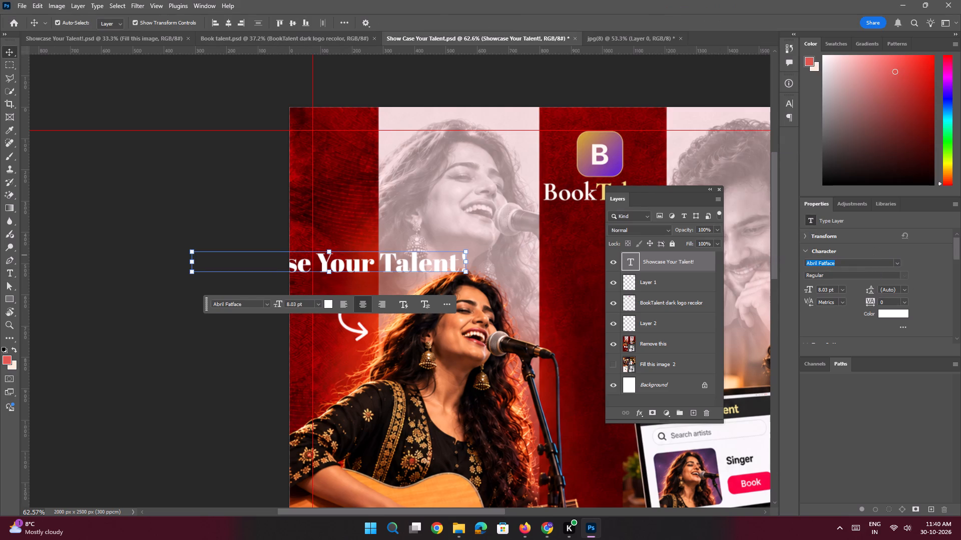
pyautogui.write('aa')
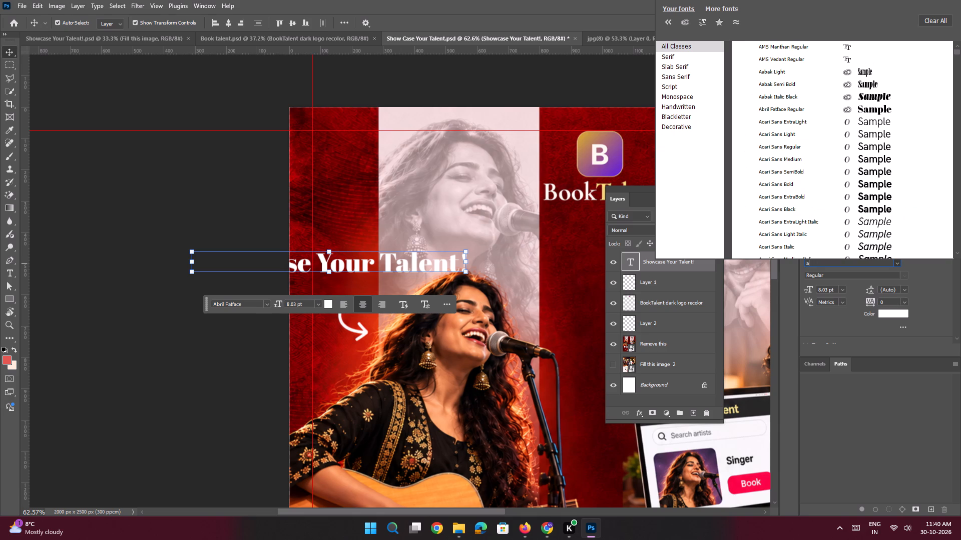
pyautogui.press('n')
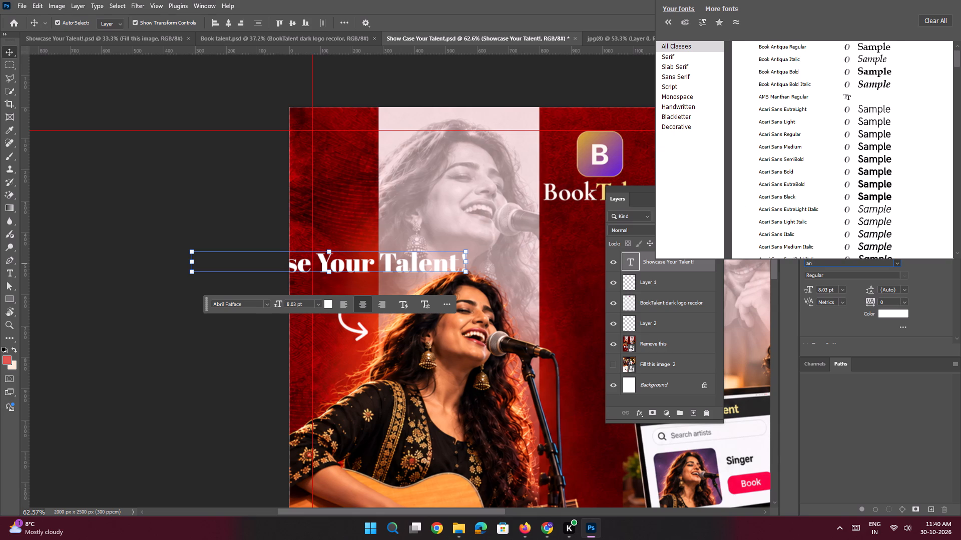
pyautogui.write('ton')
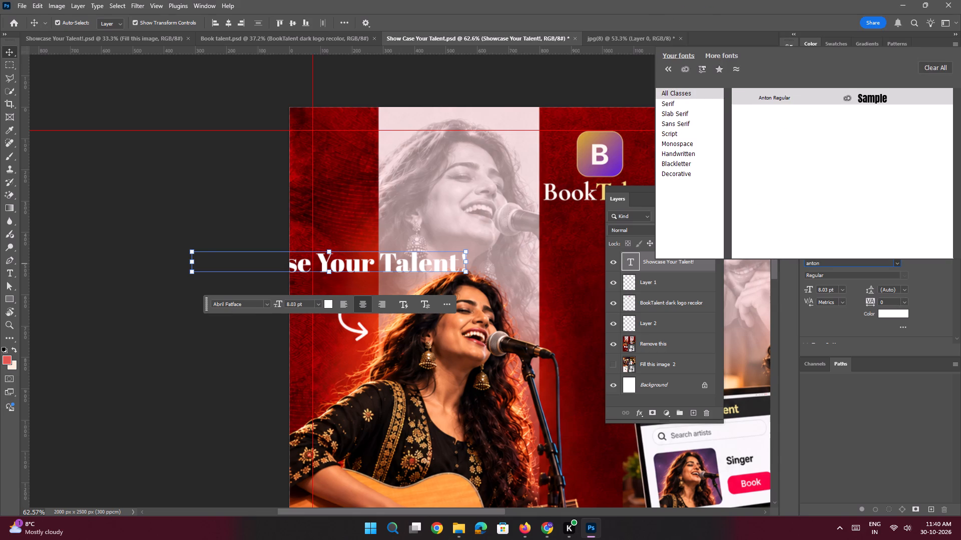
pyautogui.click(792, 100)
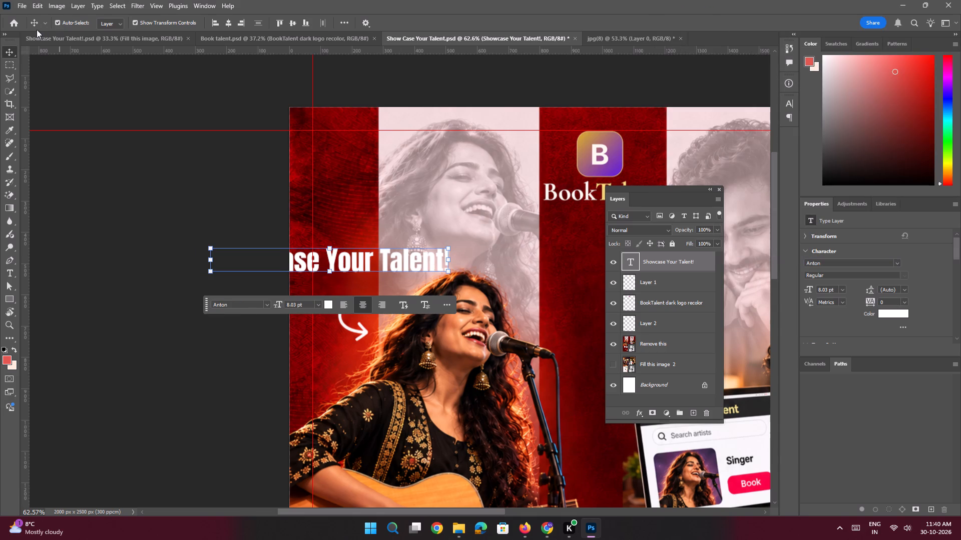
# Break the "Showcase Your Talent!" text into two lines before "Your" and place it above the curved arrow.
pyautogui.click(16, 23)
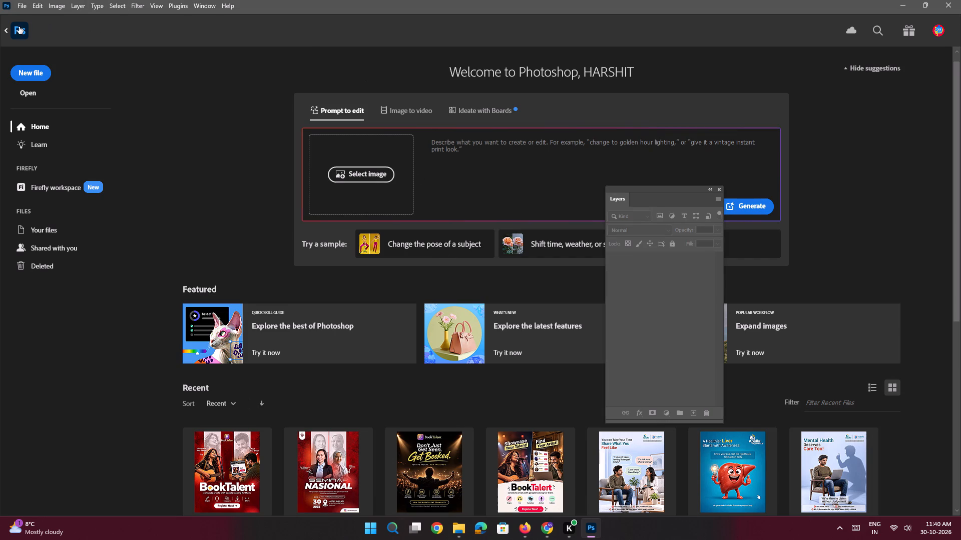
pyautogui.click(8, 32)
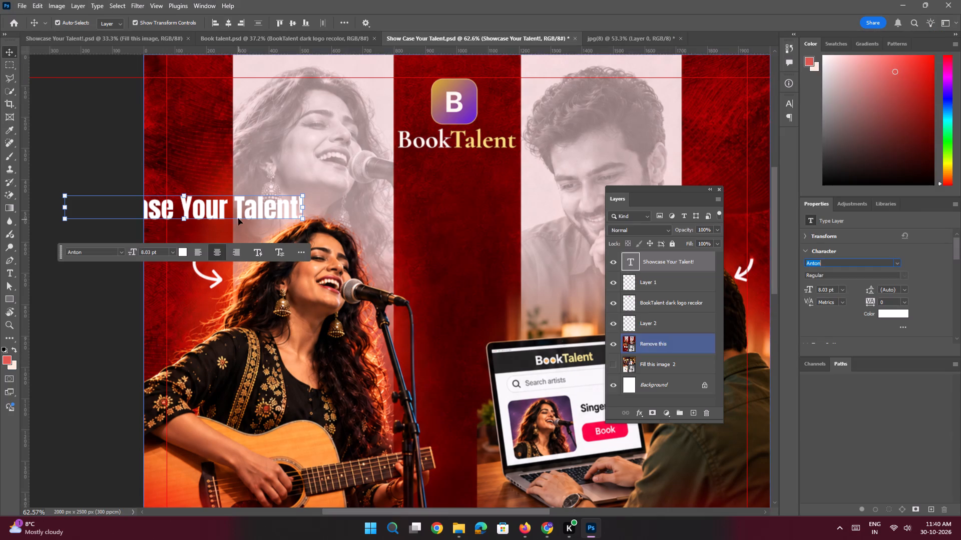
pyautogui.moveTo(237, 210); pyautogui.dragTo(271, 208)
pyautogui.doubleClick(252, 205)
pyautogui.click(216, 197)
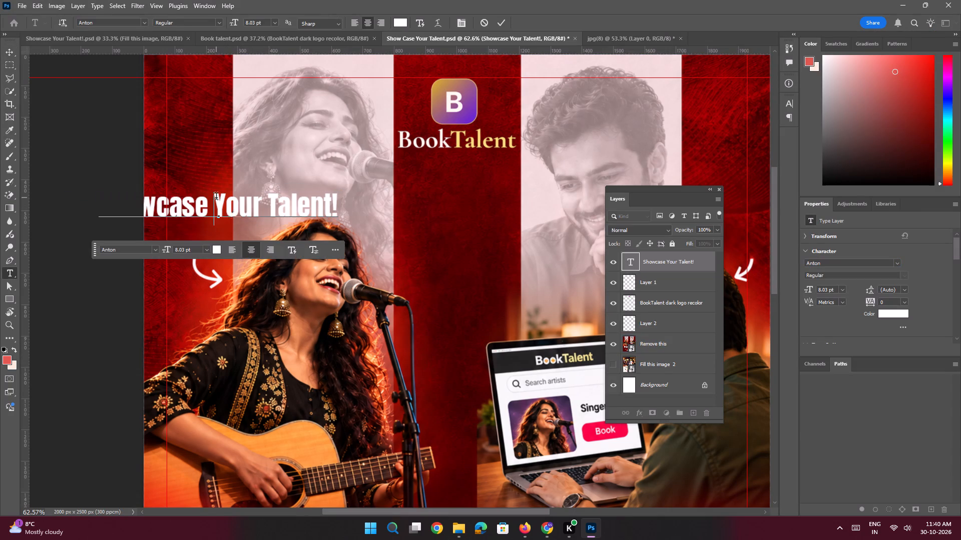
pyautogui.press('Return')
pyautogui.press('Return')
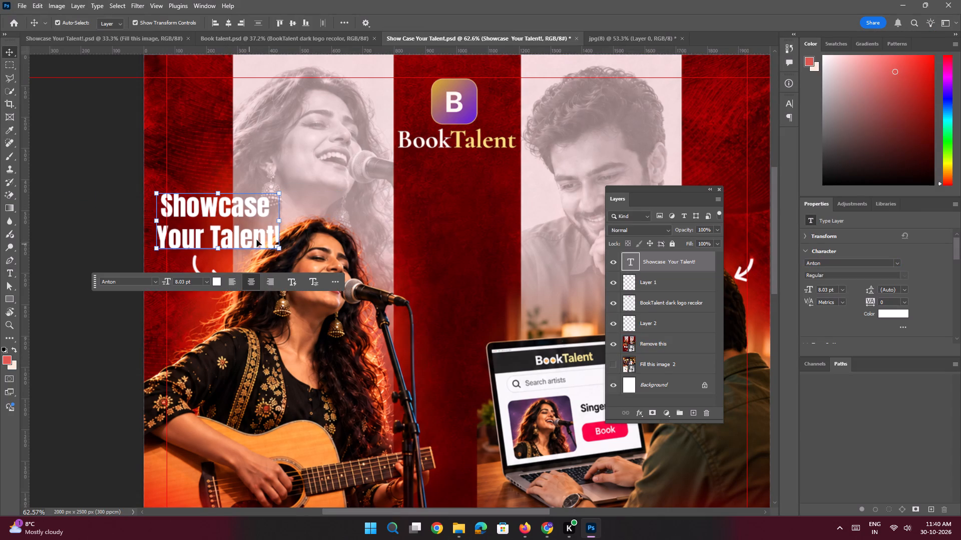
pyautogui.moveTo(265, 235); pyautogui.dragTo(265, 225)
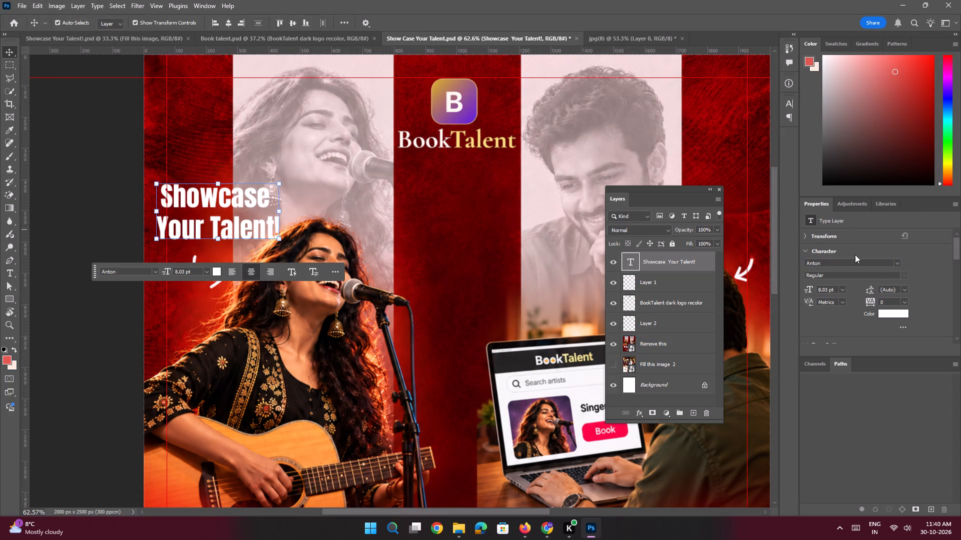
# Move the two-line "Showcase Your Talent!" text about 21 px left and slightly up, above the singer and arrow.
pyautogui.click(903, 275)
pyautogui.press('space')
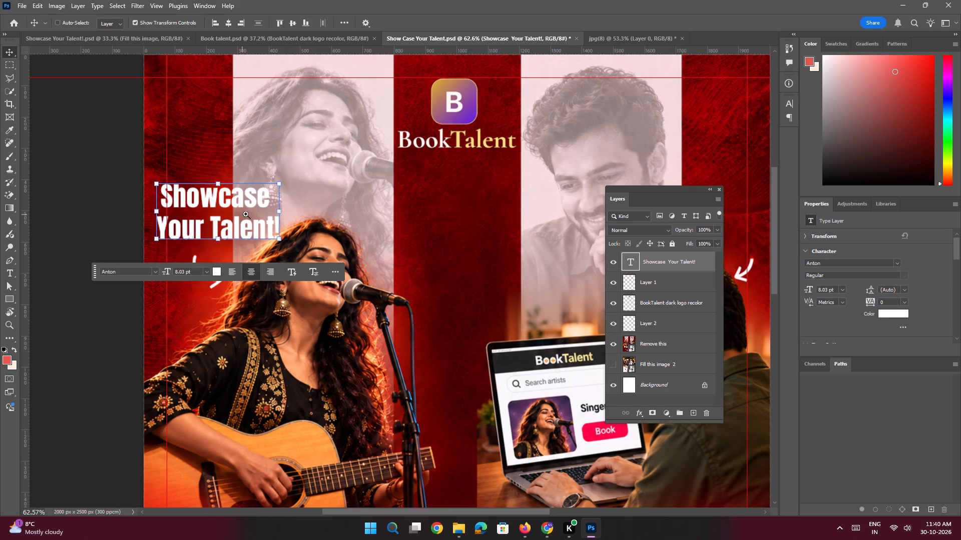
pyautogui.keyDown('ctrl'); pyautogui.moveTo(246, 214); pyautogui.dragTo(218, 205); pyautogui.keyUp('ctrl')
pyautogui.click(122, 183)
pyautogui.press('space')
pyautogui.keyDown('ctrl'); pyautogui.moveTo(254, 212); pyautogui.dragTo(265, 234); pyautogui.keyUp('ctrl')
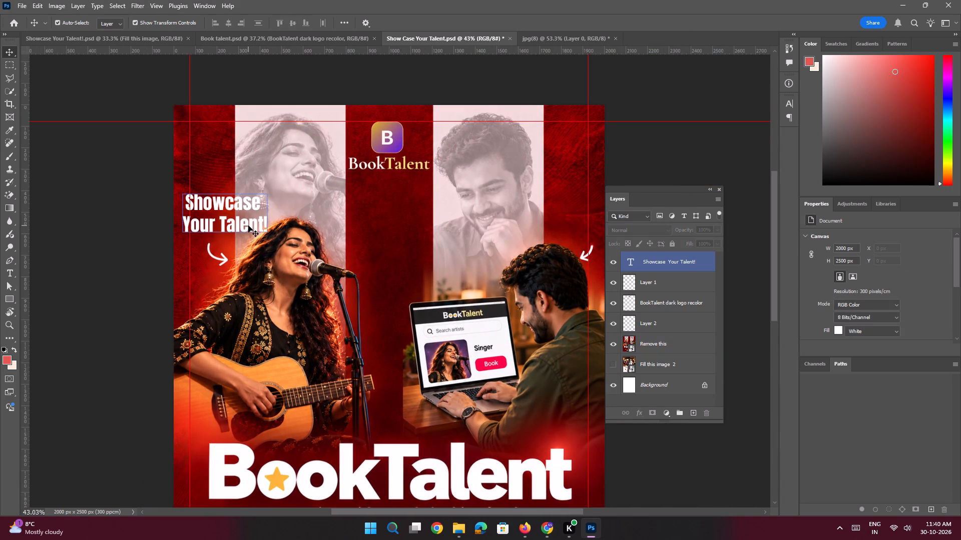
pyautogui.click(248, 225)
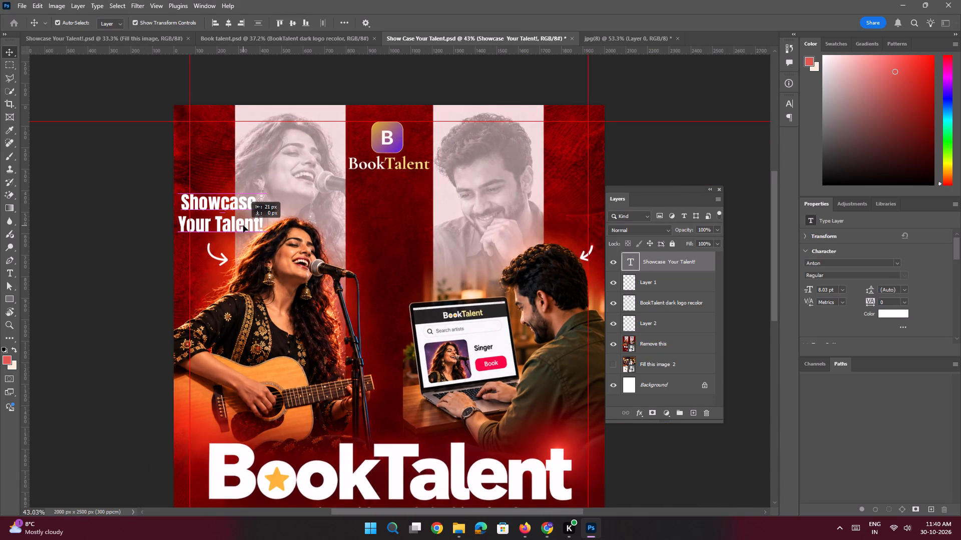
pyautogui.press('space')
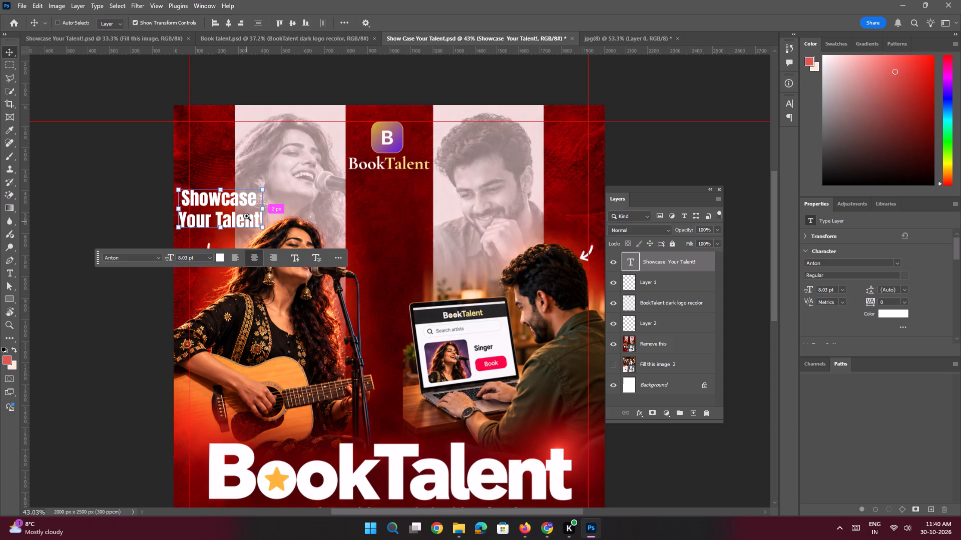
pyautogui.keyDown('ctrl'); pyautogui.moveTo(246, 215); pyautogui.dragTo(270, 277); pyautogui.keyUp('ctrl')
pyautogui.moveTo(264, 223); pyautogui.dragTo(265, 231)
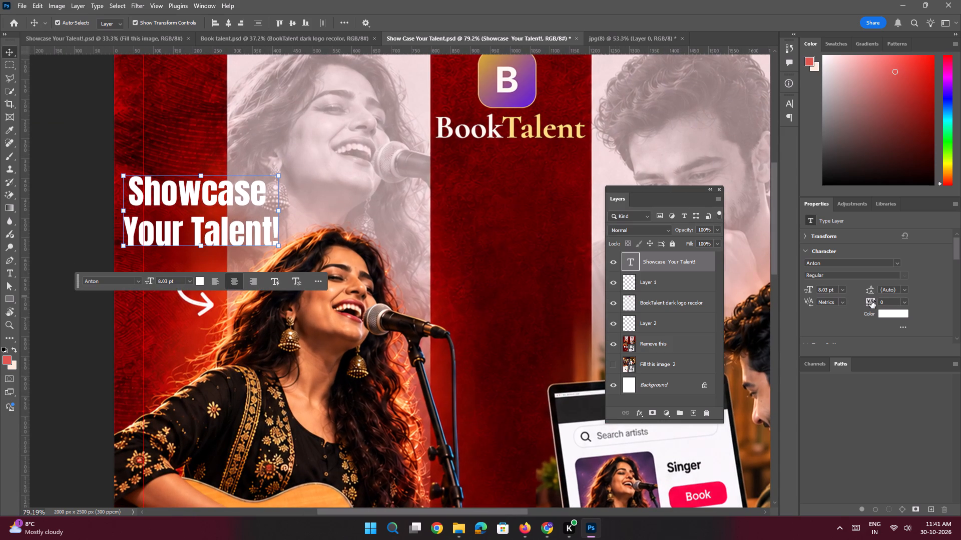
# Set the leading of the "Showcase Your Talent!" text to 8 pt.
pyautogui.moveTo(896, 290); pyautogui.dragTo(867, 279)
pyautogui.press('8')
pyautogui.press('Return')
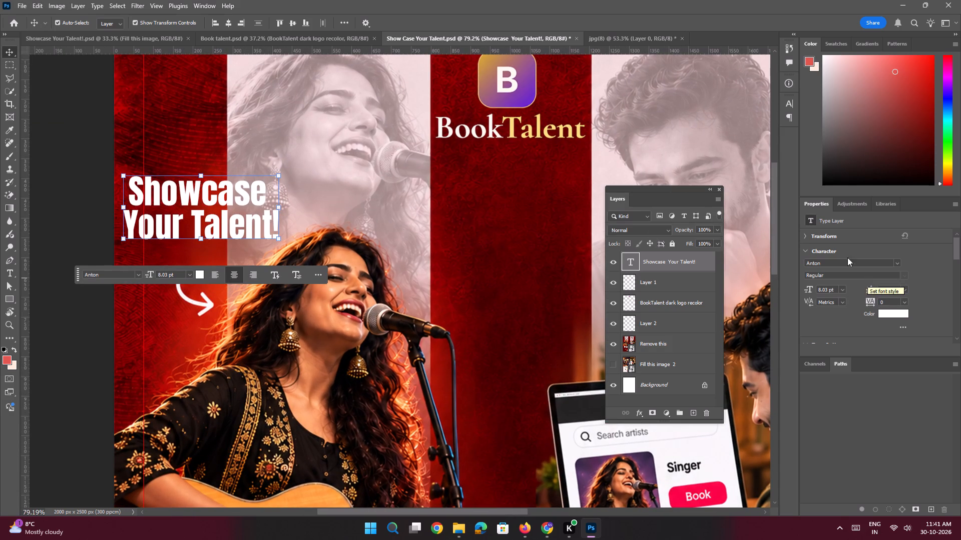
# Change the "Showcase Your Talent!" text to Roboto in the Bold Italic style.
pyautogui.press('space')
pyautogui.keyDown('ctrl'); pyautogui.moveTo(187, 207); pyautogui.dragTo(194, 219); pyautogui.keyUp('ctrl')
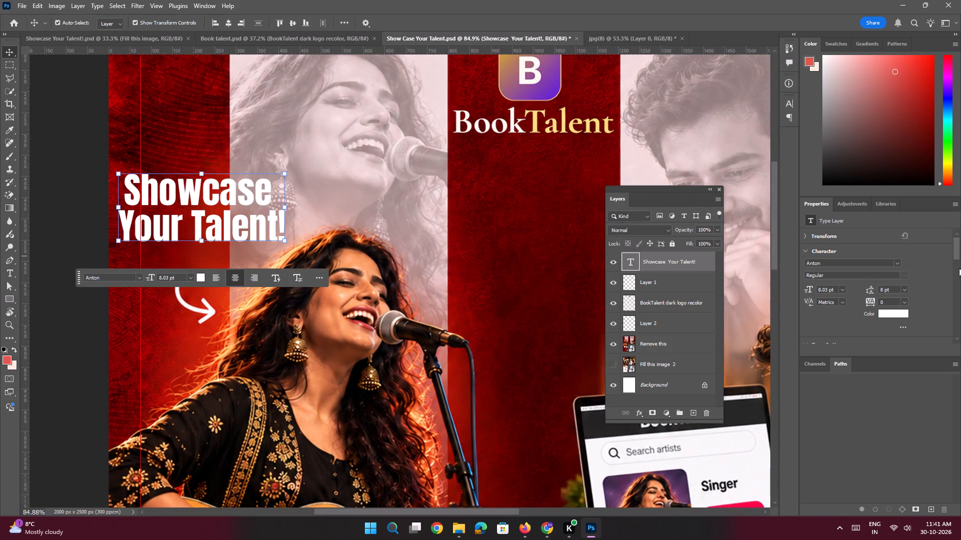
pyautogui.click(895, 260)
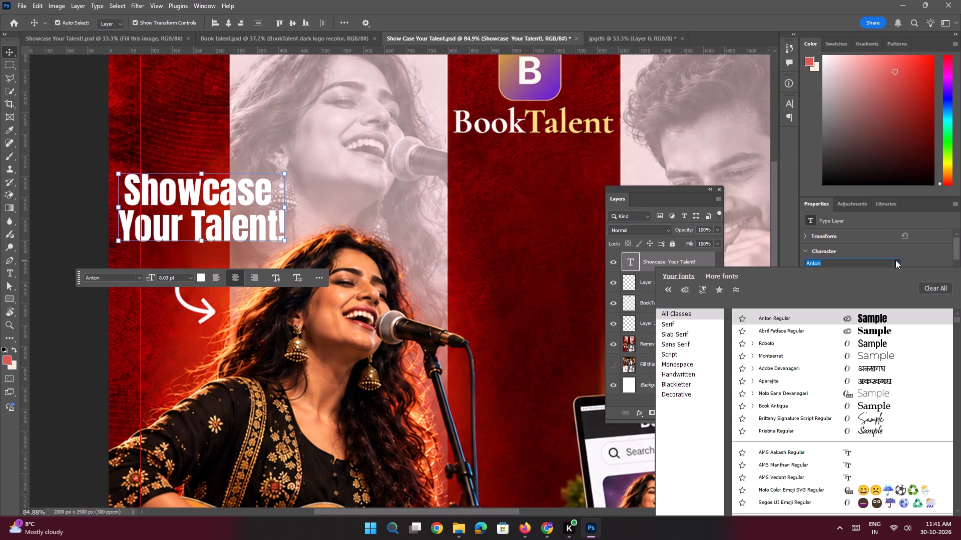
pyautogui.click(863, 345)
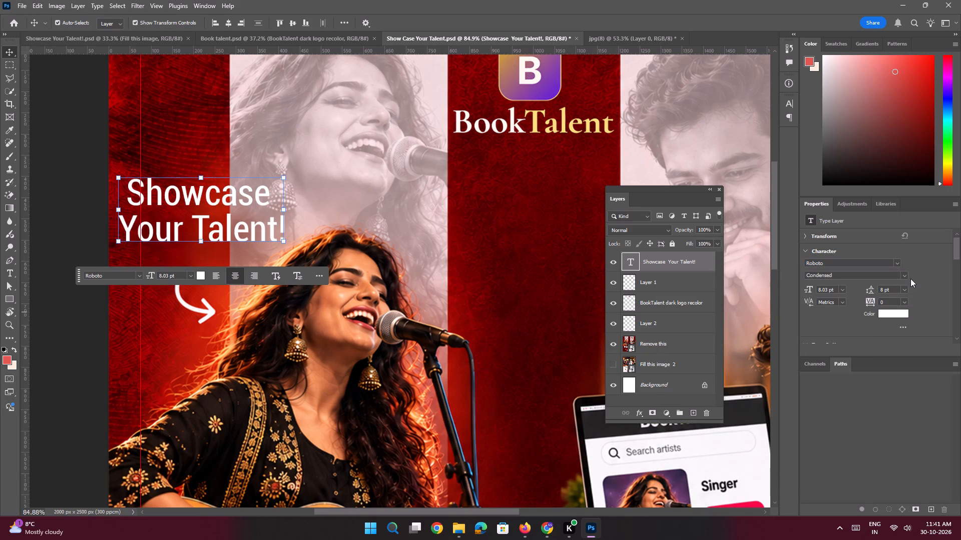
pyautogui.click(903, 272)
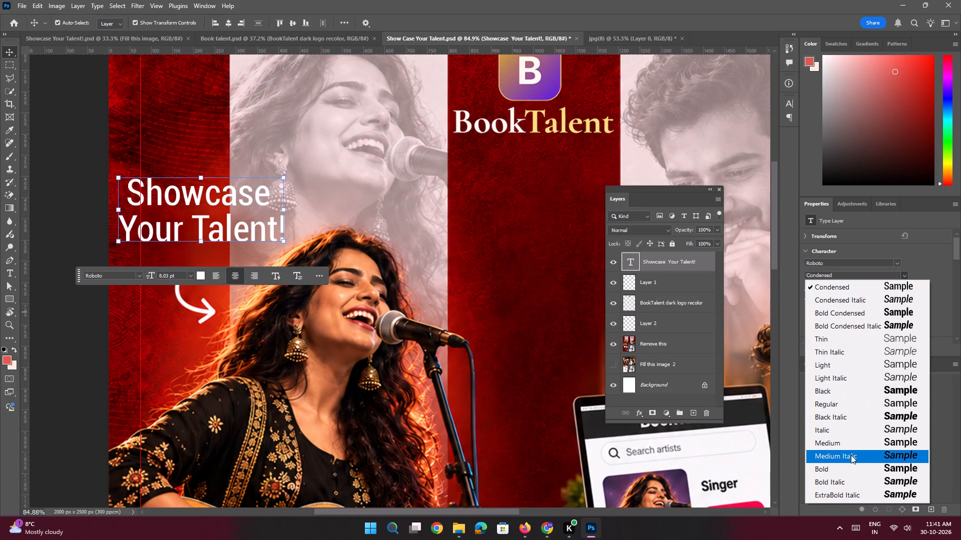
pyautogui.click(849, 480)
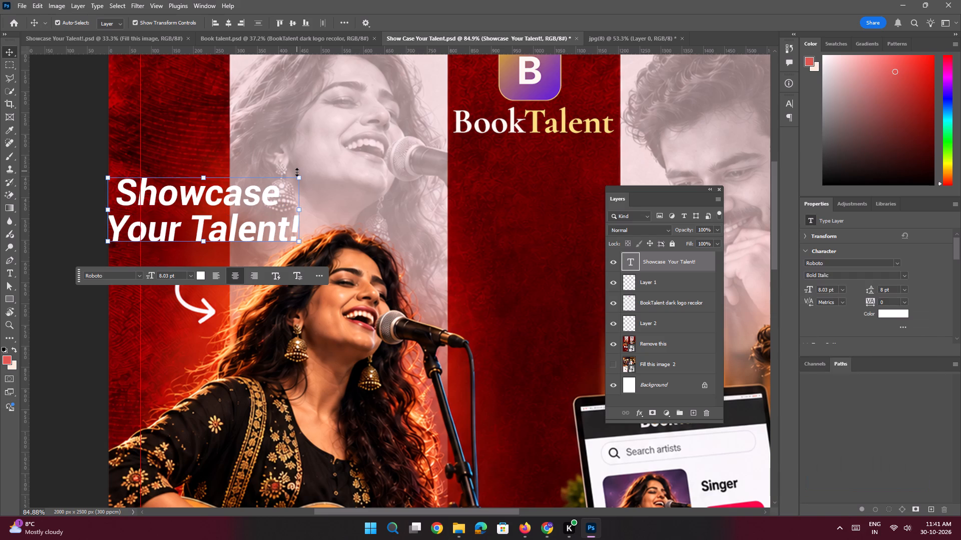
# Scale the "Showcase Your Talent!" text down to about 85% and position it just above the curved arrow.
pyautogui.moveTo(256, 202); pyautogui.dragTo(264, 217)
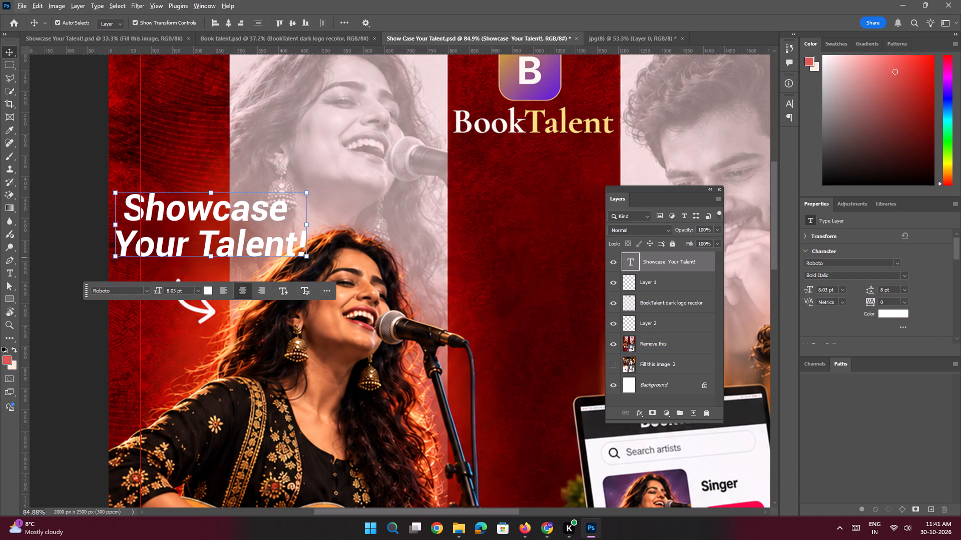
pyautogui.press('space')
pyautogui.press('space')
pyautogui.press('space')
pyautogui.press('space')
pyautogui.press('space')
pyautogui.press('space')
pyautogui.press('space')
pyautogui.press('space')
pyautogui.press('space')
pyautogui.moveTo(264, 238); pyautogui.dragTo(265, 238)
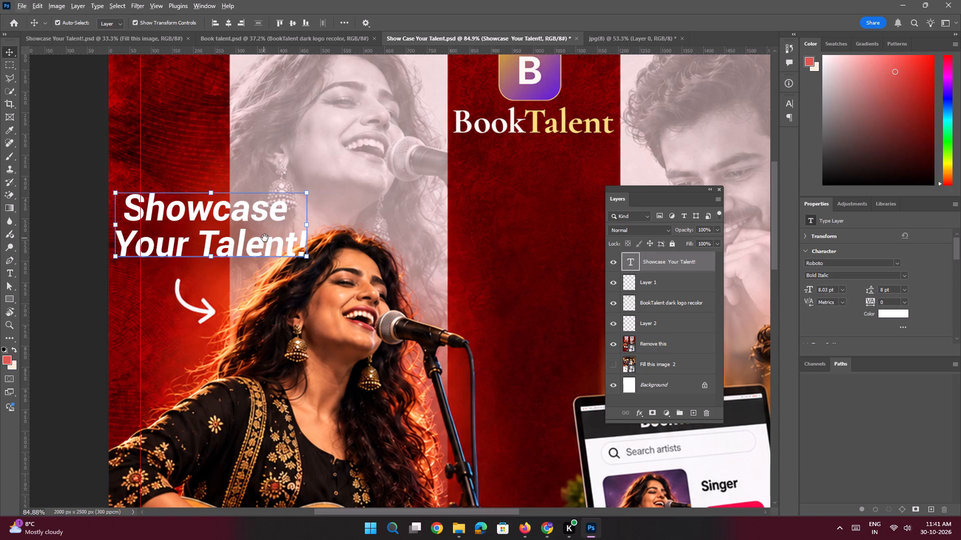
pyautogui.moveTo(265, 238); pyautogui.dragTo(292, 249)
pyautogui.keyDown('ctrl'); pyautogui.moveTo(274, 243); pyautogui.dragTo(289, 258); pyautogui.keyUp('ctrl')
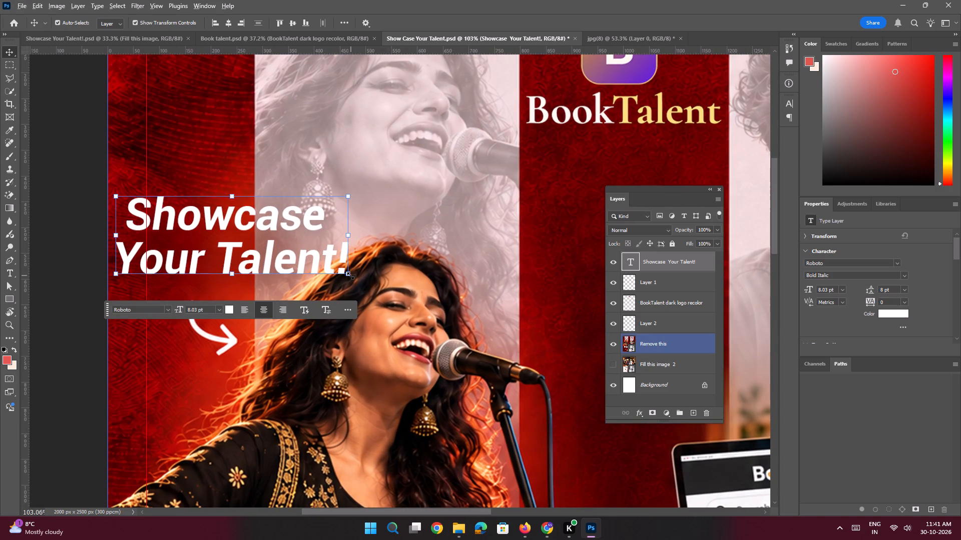
pyautogui.keyDown('alt'); pyautogui.moveTo(350, 275); pyautogui.dragTo(332, 268); pyautogui.keyUp('alt')
pyautogui.moveTo(294, 243); pyautogui.dragTo(276, 253)
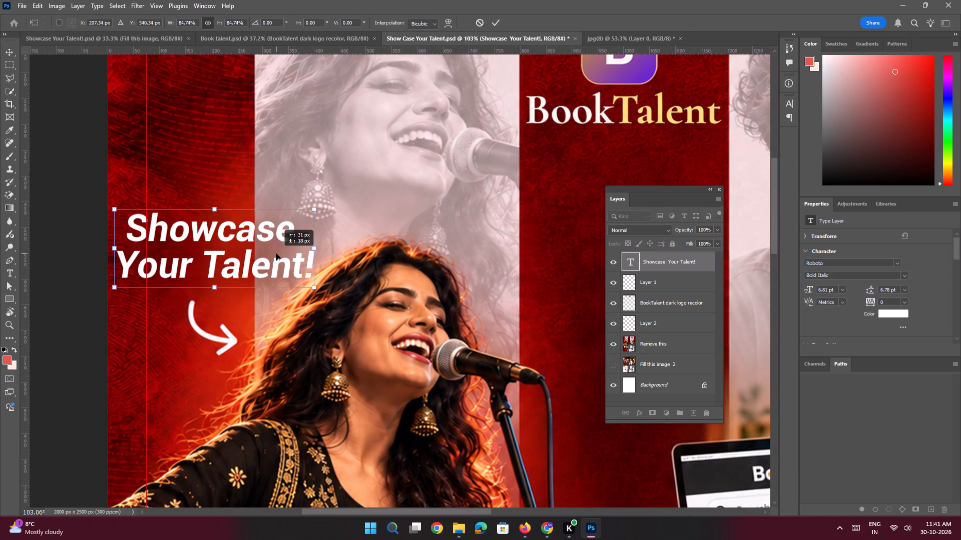
pyautogui.moveTo(276, 253); pyautogui.dragTo(277, 253)
pyautogui.press('Return')
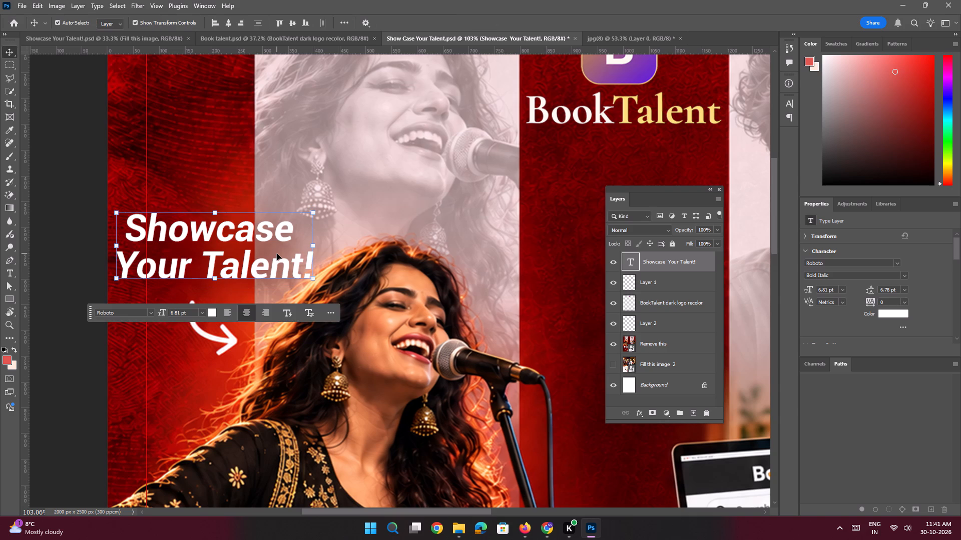
# Set the leading of the "Showcase Your Talent!" text to 6 pt.
pyautogui.press('space')
pyautogui.press('space')
pyautogui.press('space')
pyautogui.press('space')
pyautogui.press('space')
pyautogui.press('space')
pyautogui.press('space')
pyautogui.press('space')
pyautogui.press('space')
pyautogui.press('space')
pyautogui.press('space')
pyautogui.press('space')
pyautogui.press('space')
pyautogui.moveTo(230, 232); pyautogui.dragTo(261, 234)
pyautogui.keyDown('ctrl'); pyautogui.moveTo(253, 233); pyautogui.dragTo(279, 263); pyautogui.keyUp('ctrl')
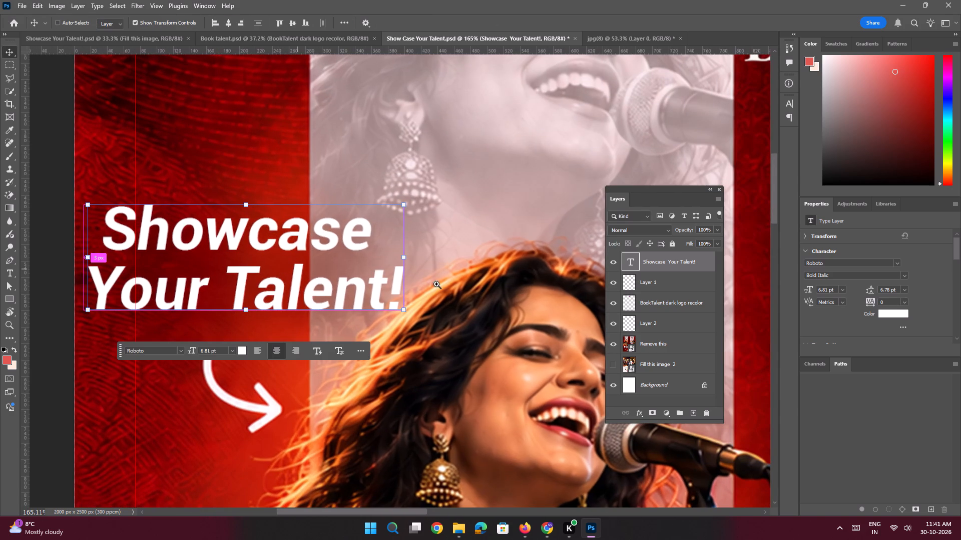
pyautogui.moveTo(893, 291); pyautogui.dragTo(847, 280)
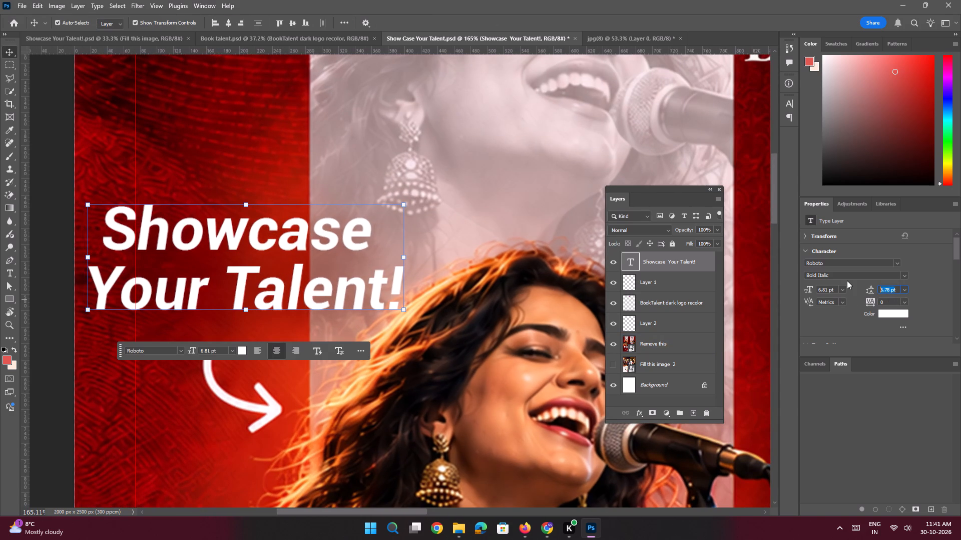
pyautogui.press('6')
pyautogui.press('Return')
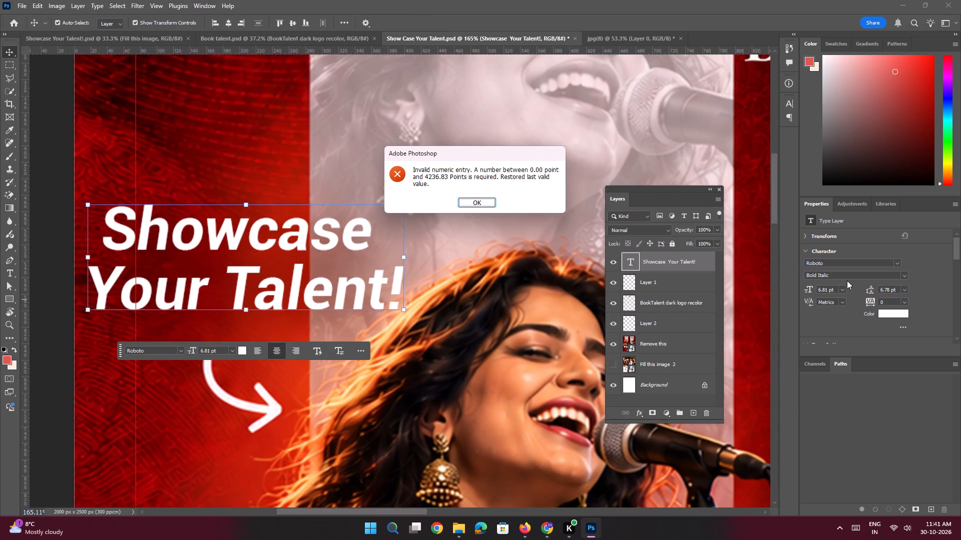
pyautogui.click(480, 199)
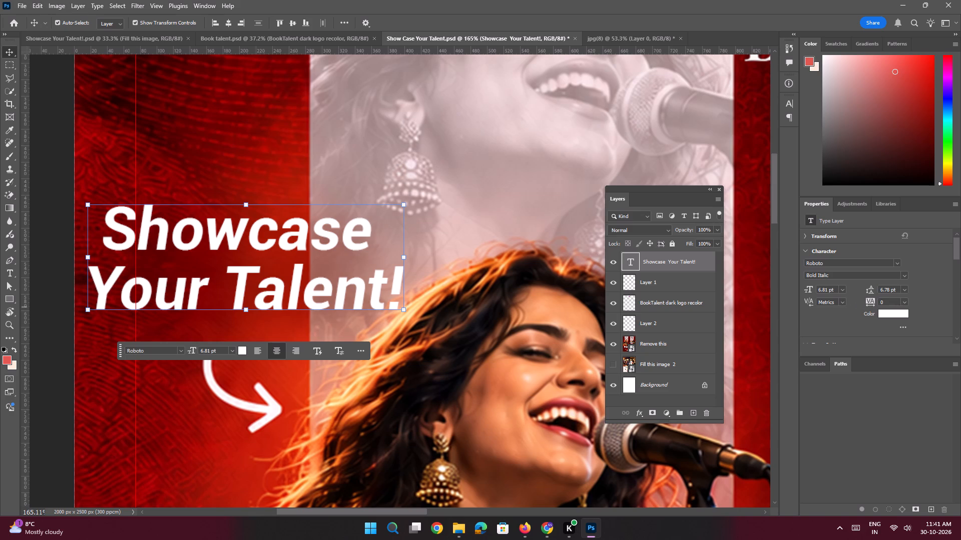
pyautogui.moveTo(891, 289); pyautogui.dragTo(858, 278)
pyautogui.press('6')
pyautogui.press('Return')
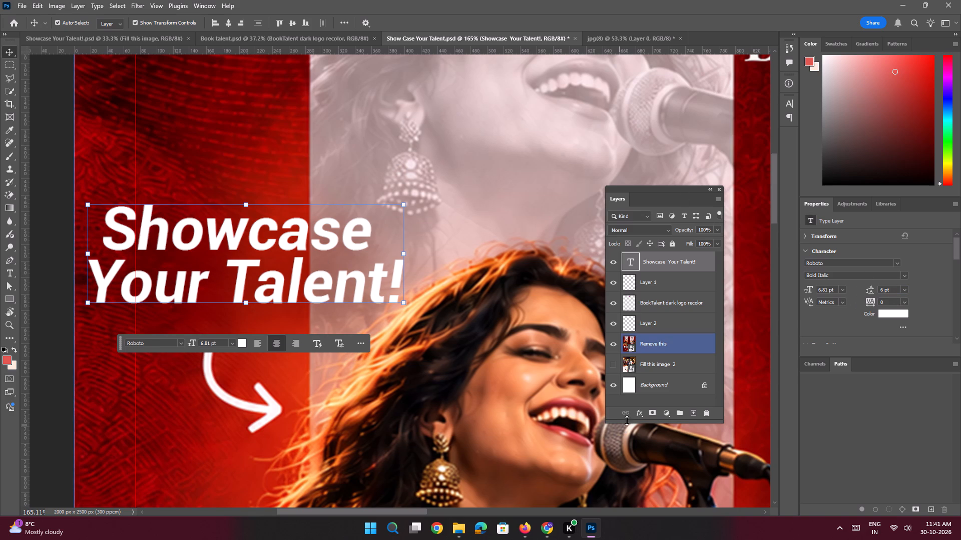
# Add a dark red #5a0300 drop shadow with a reduced spread to the "Showcase Your Talent!" text.
pyautogui.click(640, 414)
pyautogui.click(649, 407)
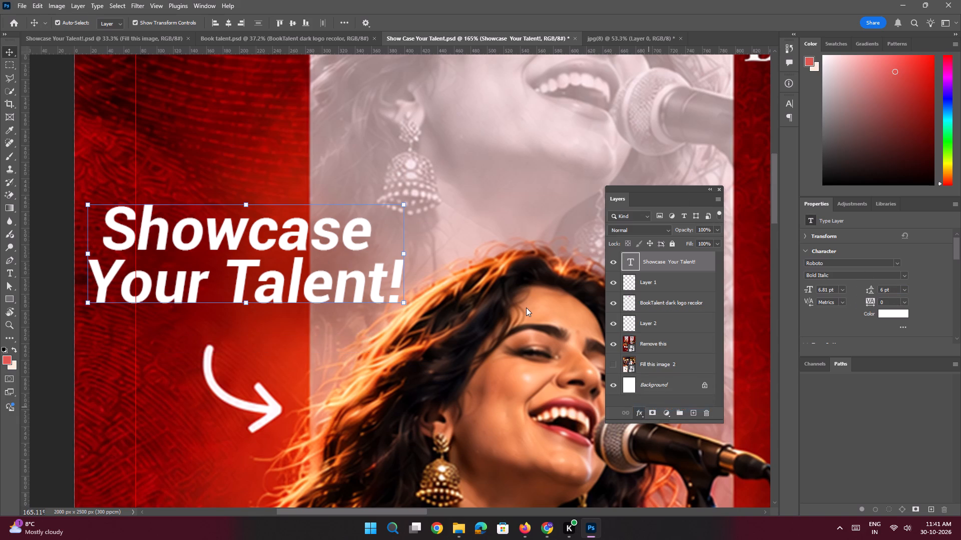
pyautogui.click(758, 208)
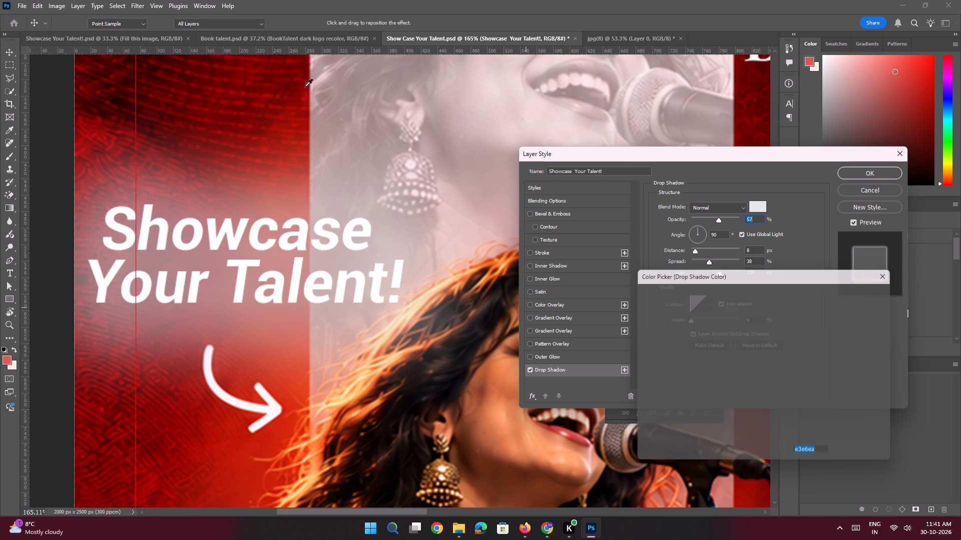
pyautogui.click(271, 95)
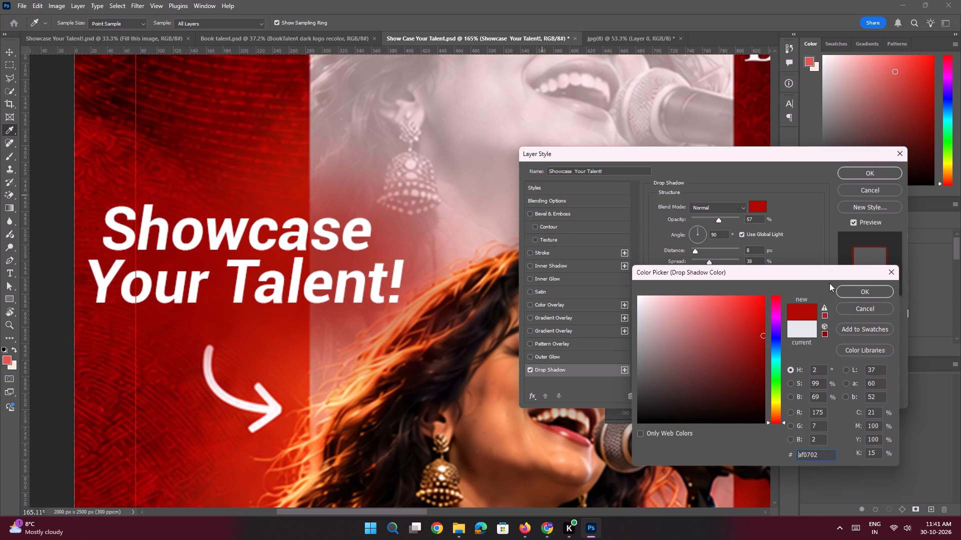
pyautogui.click(845, 289)
pyautogui.moveTo(718, 273); pyautogui.dragTo(702, 273)
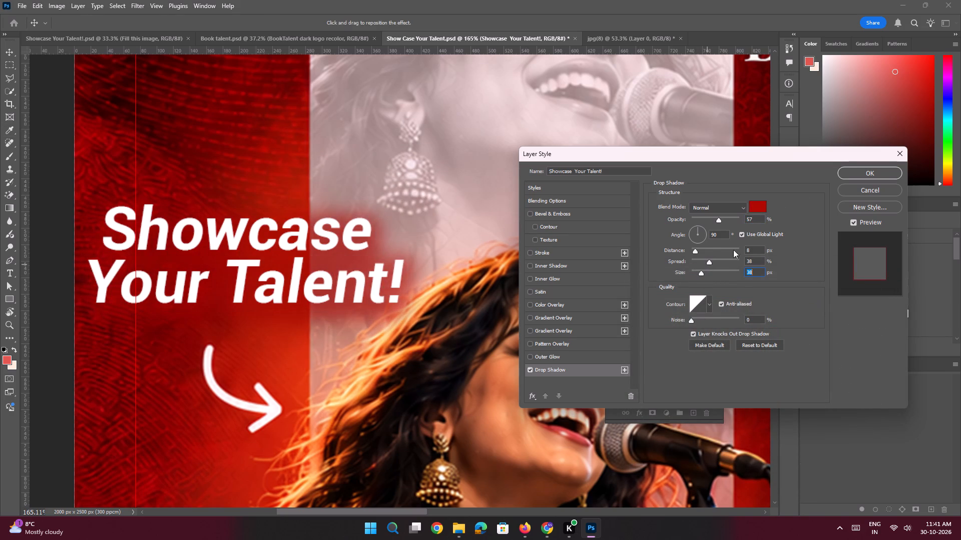
pyautogui.click(753, 204)
pyautogui.moveTo(737, 378); pyautogui.dragTo(772, 378)
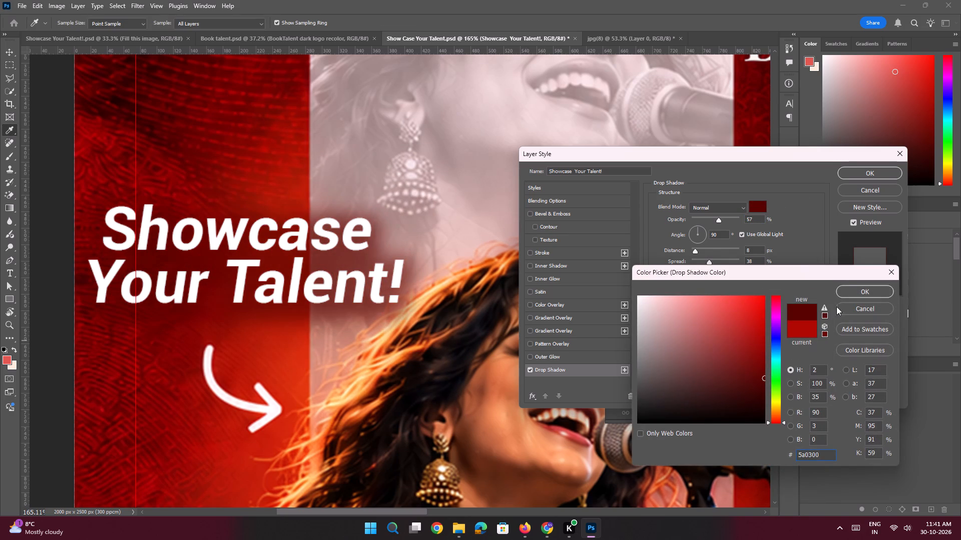
pyautogui.click(846, 288)
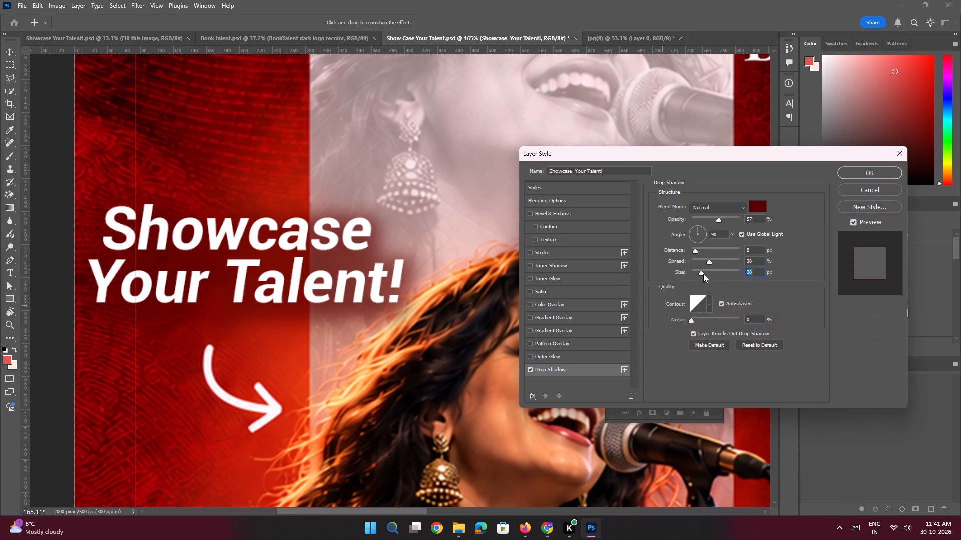
pyautogui.click(700, 274)
pyautogui.moveTo(709, 262); pyautogui.dragTo(699, 261)
pyautogui.press('Return')
pyautogui.press('Return')
# Examine how the shadowed "Showcase Your Talent!" text looks against the poster as a whole.
pyautogui.press('space')
pyautogui.keyDown('ctrl'); pyautogui.moveTo(420, 232); pyautogui.dragTo(360, 218); pyautogui.keyUp('ctrl')
pyautogui.click(231, 227)
pyautogui.press('space')
pyautogui.press('space')
pyautogui.press('space')
pyautogui.press('space')
pyautogui.press('space')
pyautogui.press('space')
pyautogui.press('space')
pyautogui.press('space')
pyautogui.press('space')
pyautogui.press('space')
pyautogui.press('space')
pyautogui.press('space')
pyautogui.moveTo(420, 251); pyautogui.dragTo(326, 264)
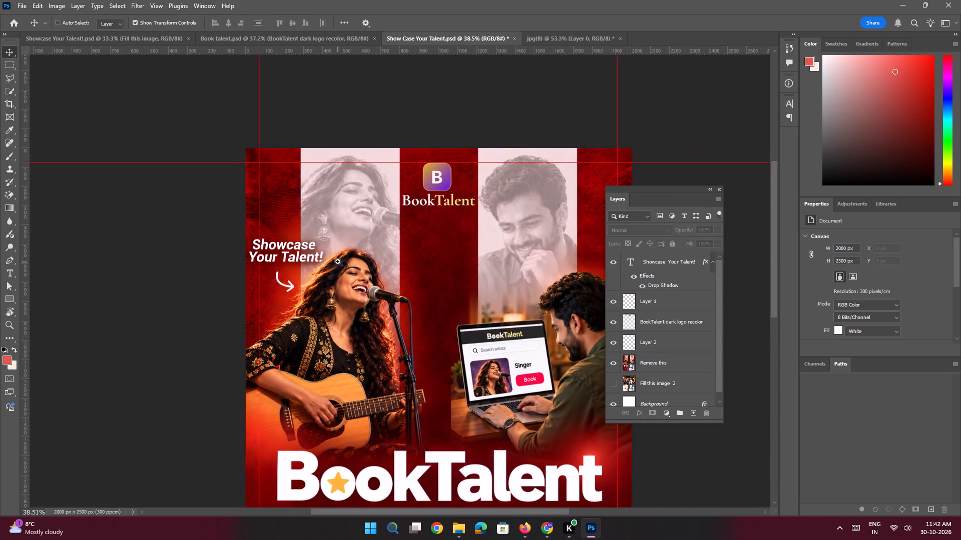
# Move the "Showcase Your Talent!" text slightly straight down, closer to the curved arrow.
pyautogui.keyDown('ctrl'); pyautogui.moveTo(338, 261); pyautogui.dragTo(355, 285); pyautogui.keyUp('ctrl')
pyautogui.moveTo(407, 275); pyautogui.dragTo(357, 283)
pyautogui.keyDown('ctrl'); pyautogui.moveTo(192, 269); pyautogui.dragTo(225, 319); pyautogui.keyUp('ctrl')
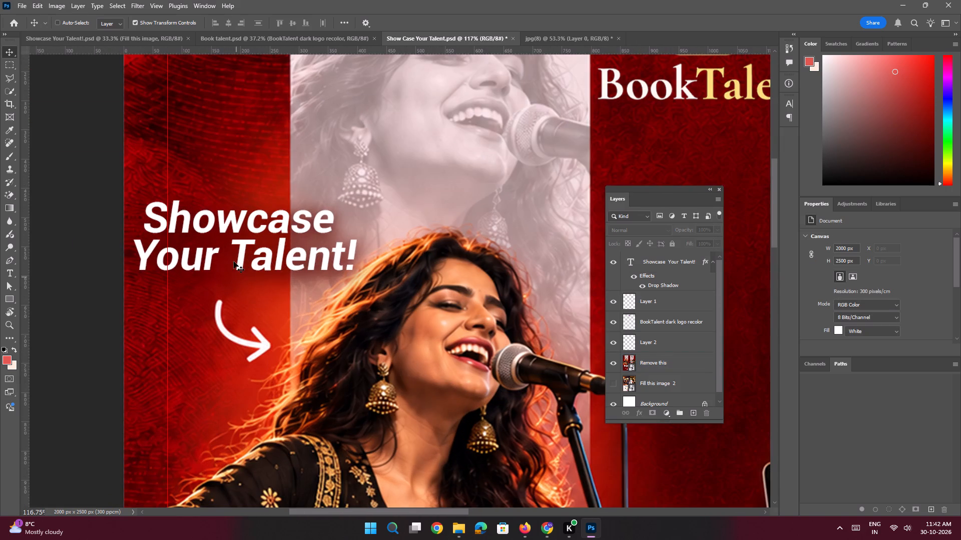
pyautogui.click(234, 261)
pyautogui.moveTo(261, 259); pyautogui.dragTo(260, 268)
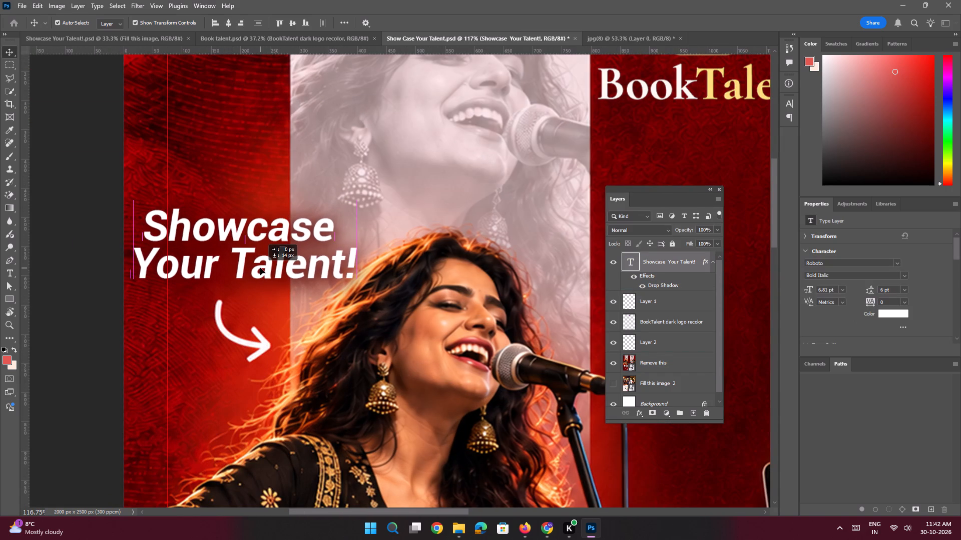
pyautogui.moveTo(260, 268); pyautogui.dragTo(260, 271)
# Rotate the "Showcase Your Talent!" text to about -4.65° and nudge it slightly right and down above the curved arrow.
pyautogui.press('space')
pyautogui.press('space')
pyautogui.press('space')
pyautogui.press('space')
pyautogui.press('space')
pyautogui.press('space')
pyautogui.press('space')
pyautogui.moveTo(359, 264); pyautogui.dragTo(358, 269)
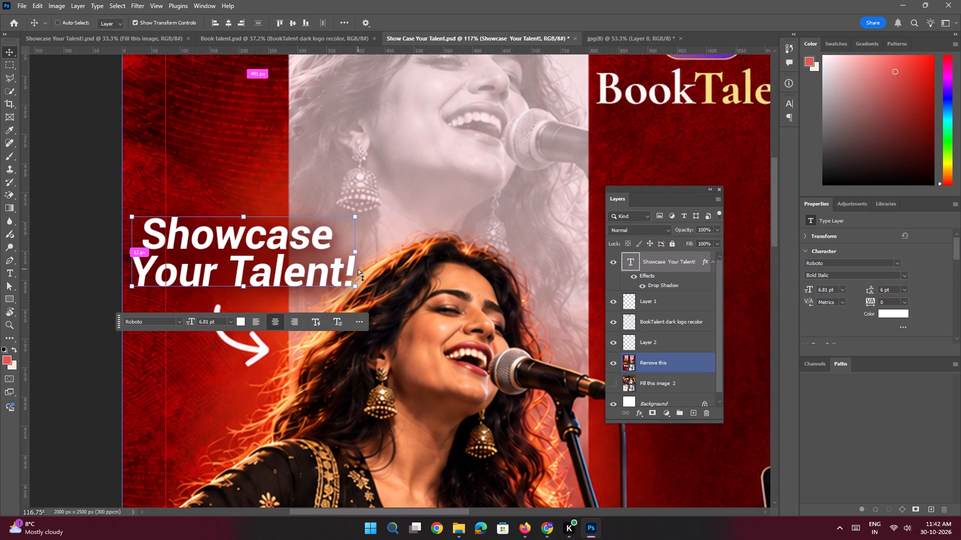
pyautogui.hotkey('ctrl', 't')
pyautogui.hotkey('ctrl', 'space')
pyautogui.hotkey('ctrl', 'space')
pyautogui.hotkey('ctrl', 'space')
pyautogui.hotkey('ctrl', 'space')
pyautogui.hotkey('ctrl', 'space')
pyautogui.hotkey('ctrl', 'space')
pyautogui.keyDown('ctrl'); pyautogui.moveTo(311, 265); pyautogui.dragTo(327, 283); pyautogui.keyUp('ctrl')
pyautogui.moveTo(386, 323); pyautogui.dragTo(396, 317)
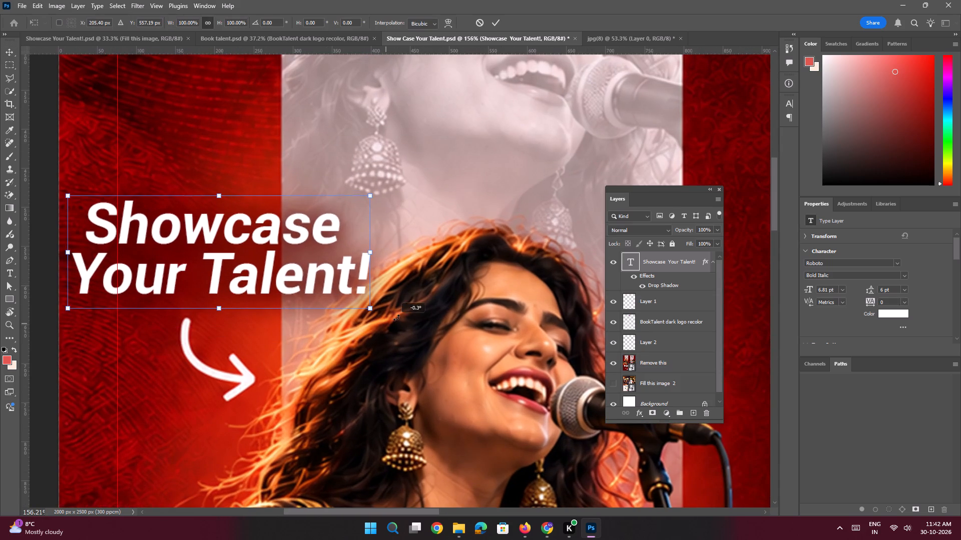
pyautogui.moveTo(396, 317); pyautogui.dragTo(399, 312)
pyautogui.moveTo(287, 279); pyautogui.dragTo(293, 283)
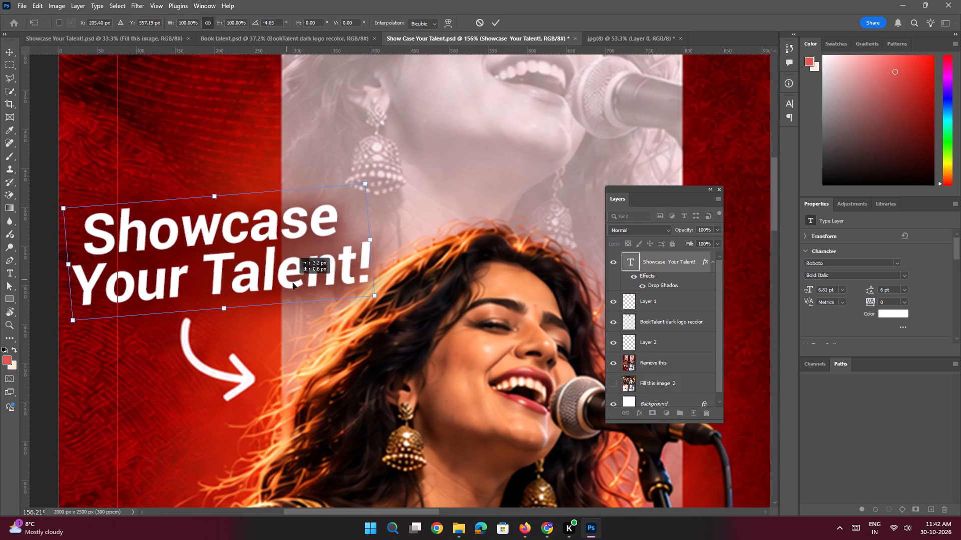
pyautogui.moveTo(293, 283); pyautogui.dragTo(293, 283)
pyautogui.press('space')
pyautogui.press('space')
pyautogui.press('space')
pyautogui.press('space')
pyautogui.press('space')
pyautogui.moveTo(321, 278); pyautogui.dragTo(317, 291)
pyautogui.press('Return')
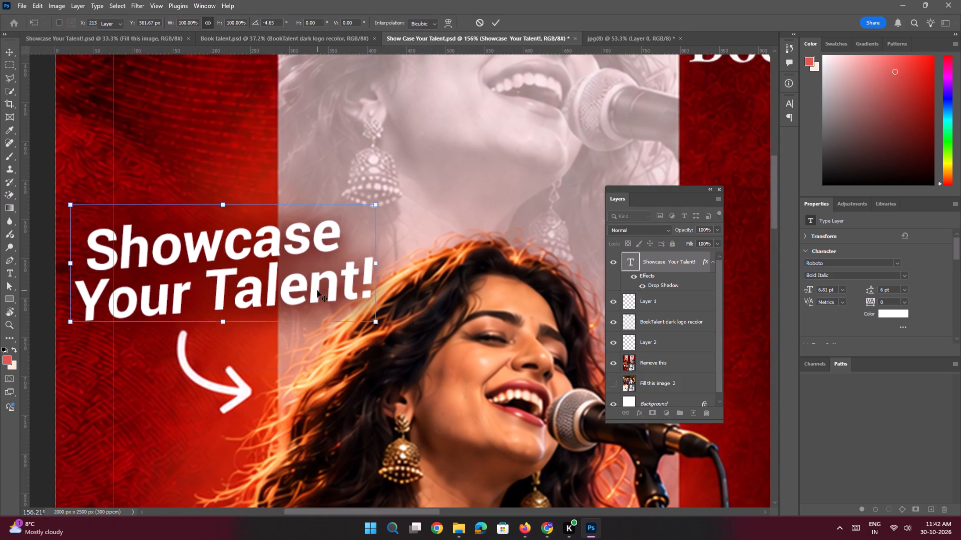
# Examine the tilted "Showcase Your Talent!" text in relation to the surrounding poster layout.
pyautogui.press('space')
pyautogui.keyDown('ctrl'); pyautogui.moveTo(324, 282); pyautogui.dragTo(267, 267); pyautogui.keyUp('ctrl')
pyautogui.click(175, 255)
pyautogui.press('space')
pyautogui.press('space')
pyautogui.press('space')
pyautogui.press('space')
pyautogui.press('space')
pyautogui.press('space')
pyautogui.press('space')
pyautogui.press('space')
pyautogui.press('space')
pyautogui.moveTo(444, 281); pyautogui.dragTo(374, 280)
# Set the leading of the "Showcase Your Talent!" text to 6.5 pt.
pyautogui.keyDown('ctrl'); pyautogui.moveTo(265, 280); pyautogui.dragTo(303, 308); pyautogui.keyUp('ctrl')
pyautogui.click(204, 262)
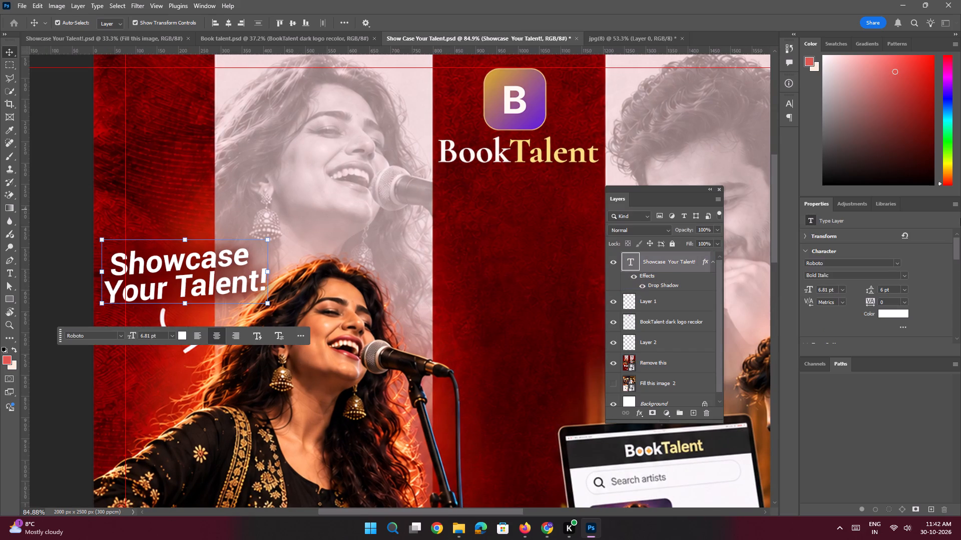
pyautogui.moveTo(884, 290); pyautogui.dragTo(857, 281)
pyautogui.write('6.5')
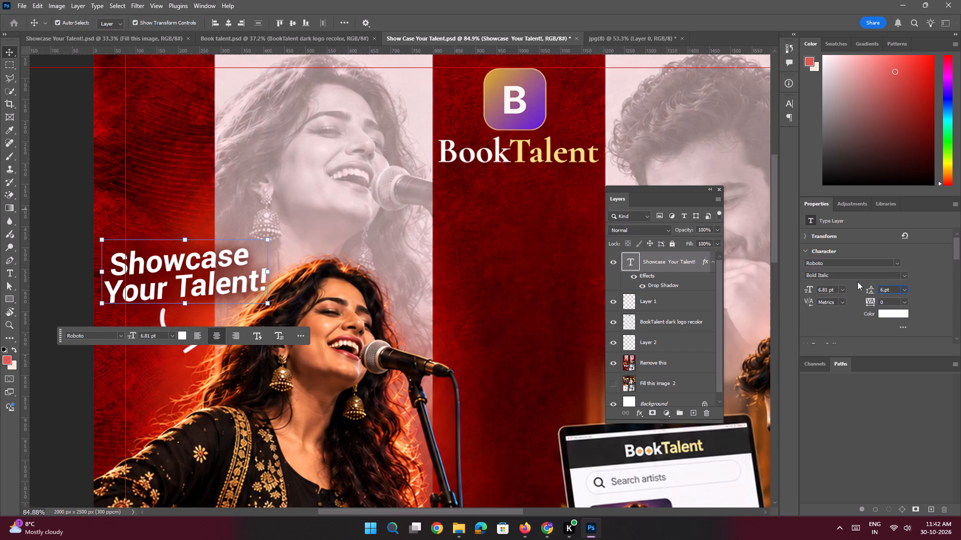
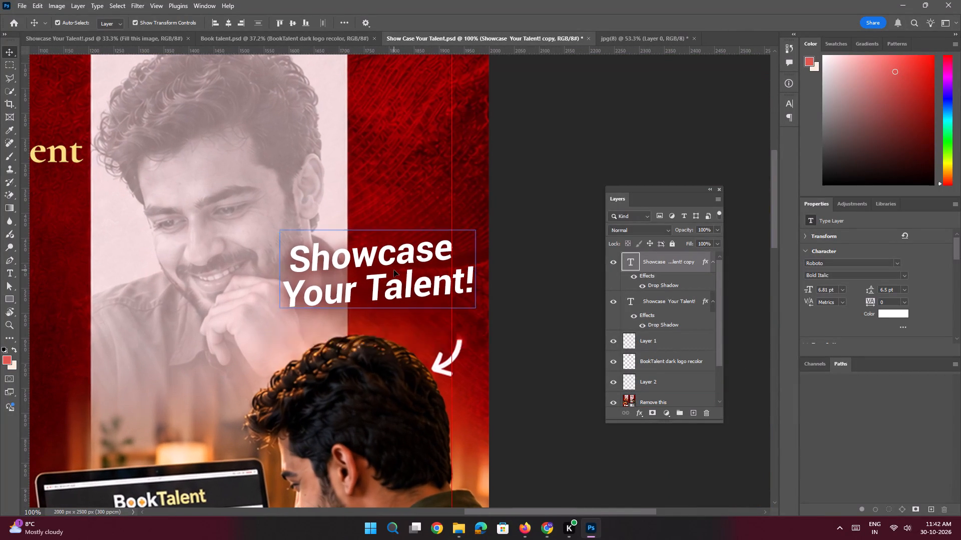
# Replace the duplicated caption's text with "Find Your Artist!", breaking the line before "Artist!".
pyautogui.hotkey('ctrl', 'v')
pyautogui.press('Return')
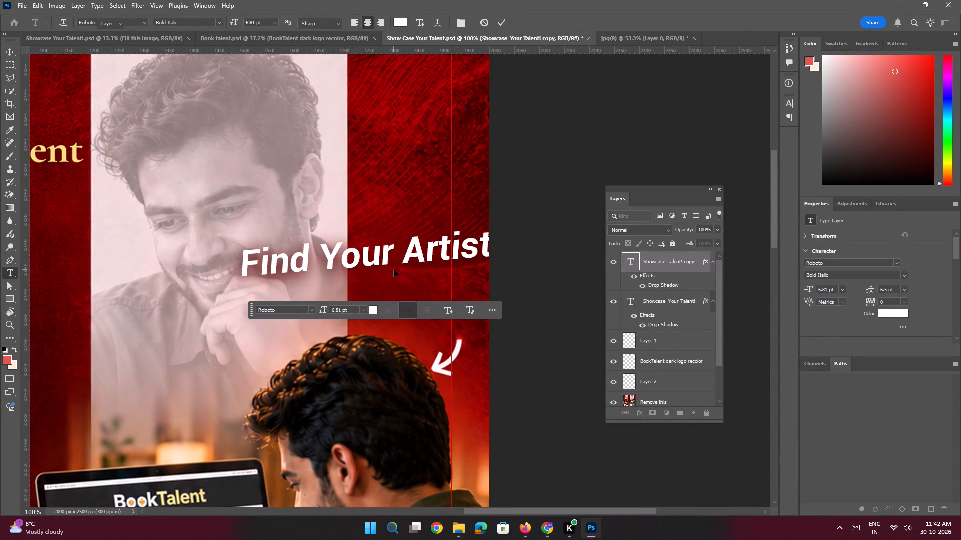
pyautogui.doubleClick(399, 256)
pyautogui.click(401, 245)
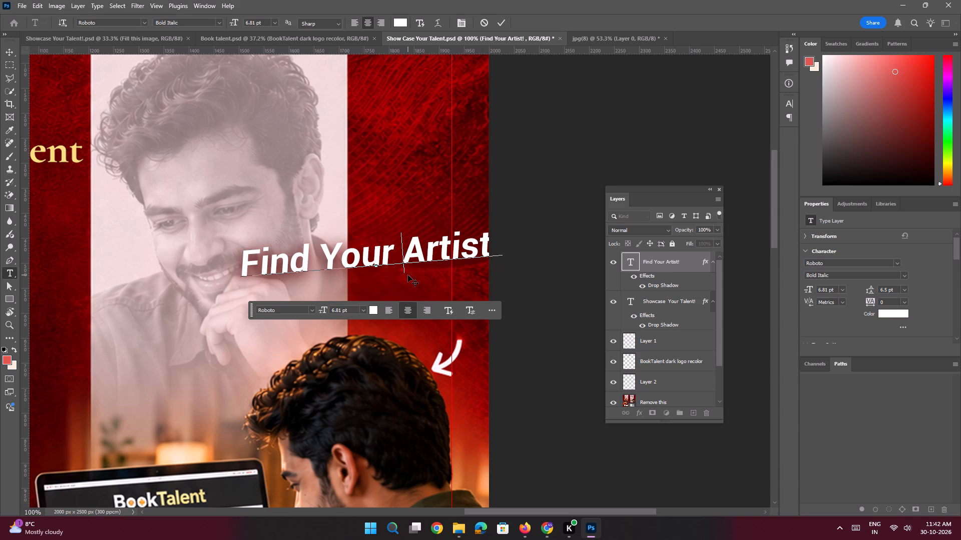
pyautogui.press('Return')
pyautogui.press('Return')
# Rotate the "Find Your Artist!" text to about 7.81° and move it right and slightly down, above the man's arrow.
pyautogui.press('space')
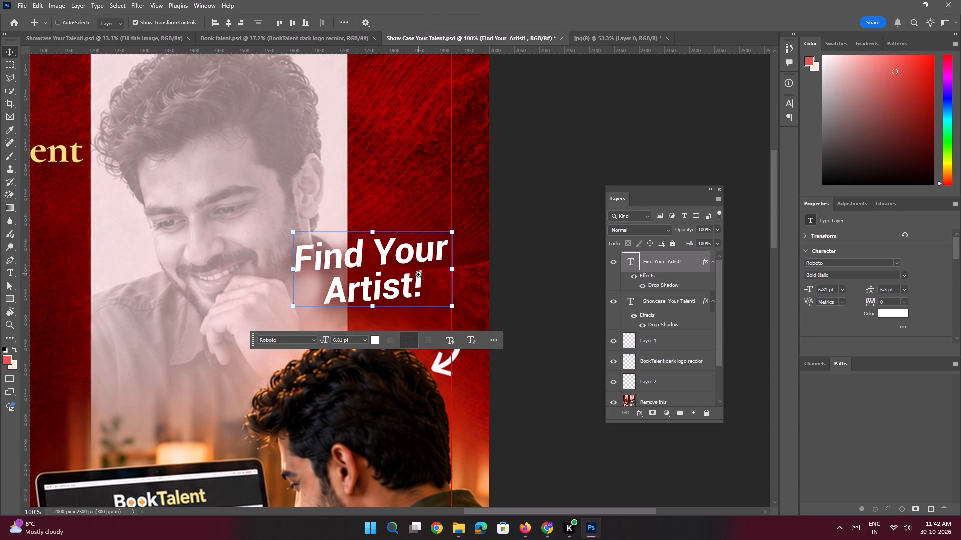
pyautogui.keyDown('ctrl'); pyautogui.moveTo(420, 274); pyautogui.dragTo(398, 271); pyautogui.keyUp('ctrl')
pyautogui.hotkey('ctrl', 't')
pyautogui.hotkey('ctrl', 'space')
pyautogui.hotkey('ctrl', 'space')
pyautogui.hotkey('ctrl', 'space')
pyautogui.hotkey('ctrl', 'space')
pyautogui.hotkey('ctrl', 'space')
pyautogui.hotkey('ctrl', 'space')
pyautogui.hotkey('ctrl', 'space')
pyautogui.hotkey('ctrl', 'space')
pyautogui.keyDown('ctrl'); pyautogui.moveTo(442, 253); pyautogui.dragTo(472, 289); pyautogui.keyUp('ctrl')
pyautogui.moveTo(472, 233); pyautogui.dragTo(480, 250)
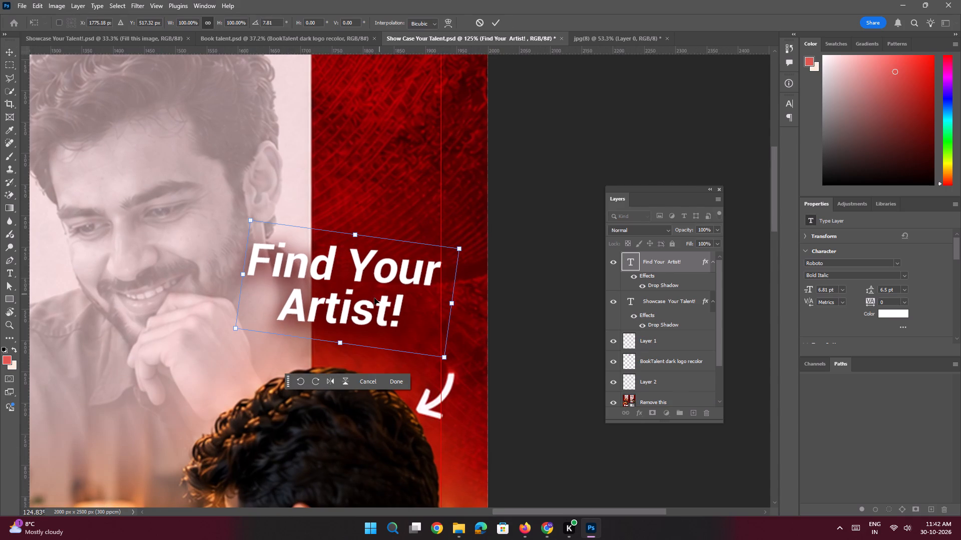
pyautogui.moveTo(362, 305); pyautogui.dragTo(400, 331)
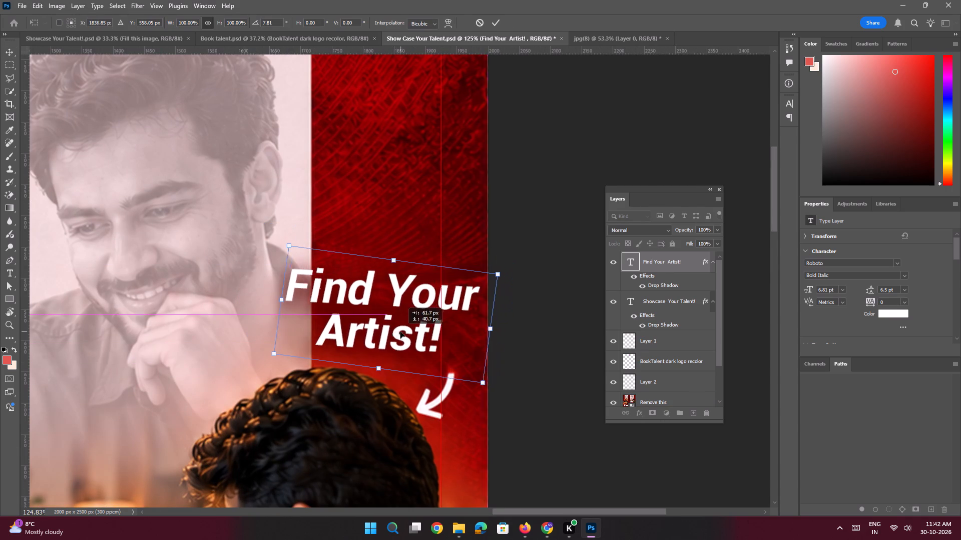
pyautogui.moveTo(400, 331); pyautogui.dragTo(400, 324)
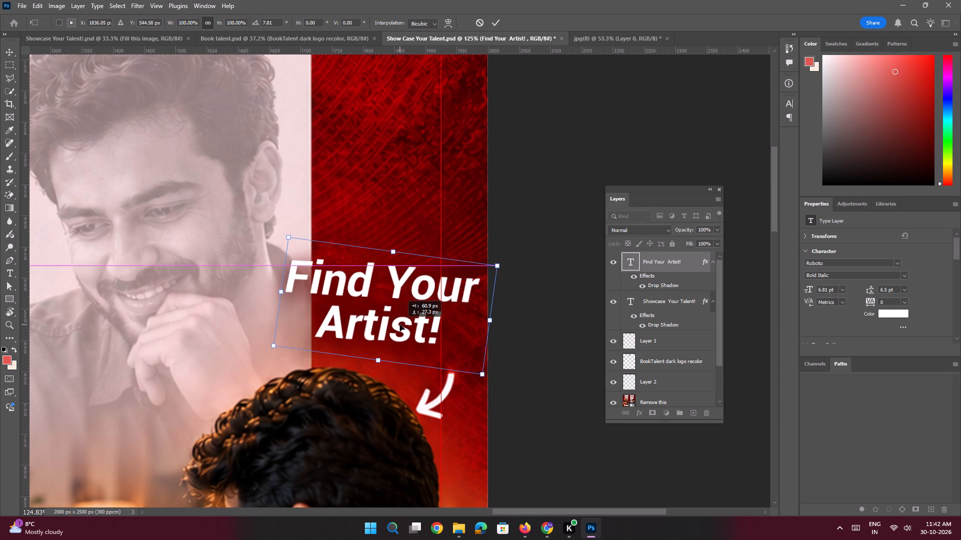
pyautogui.moveTo(400, 324); pyautogui.dragTo(403, 324)
pyautogui.press('Return')
# Move the "Find Your Artist!" text about 10 px left and slightly up, away from the poster's edge.
pyautogui.hotkey('ctrl', 'space')
pyautogui.hotkey('ctrl', 'space')
pyautogui.hotkey('ctrl', 'space')
pyautogui.hotkey('ctrl', 'space')
pyautogui.hotkey('ctrl', 'space')
pyautogui.hotkey('ctrl', 'space')
pyautogui.hotkey('ctrl', 'space')
pyautogui.hotkey('ctrl', 'space')
pyautogui.hotkey('ctrl', 'space')
pyautogui.hotkey('ctrl', 'space')
pyautogui.hotkey('ctrl', 'space')
pyautogui.hotkey('ctrl', 'space')
pyautogui.hotkey('ctrl', 'space')
pyautogui.hotkey('ctrl', 'space')
pyautogui.hotkey('ctrl', 'space')
pyautogui.hotkey('ctrl', 'space')
pyautogui.hotkey('ctrl', 'space')
pyautogui.hotkey('ctrl', 'space')
pyautogui.hotkey('ctrl', 'space')
pyautogui.hotkey('ctrl', 'space')
pyautogui.keyDown('ctrl'); pyautogui.moveTo(405, 309); pyautogui.dragTo(346, 288); pyautogui.keyUp('ctrl')
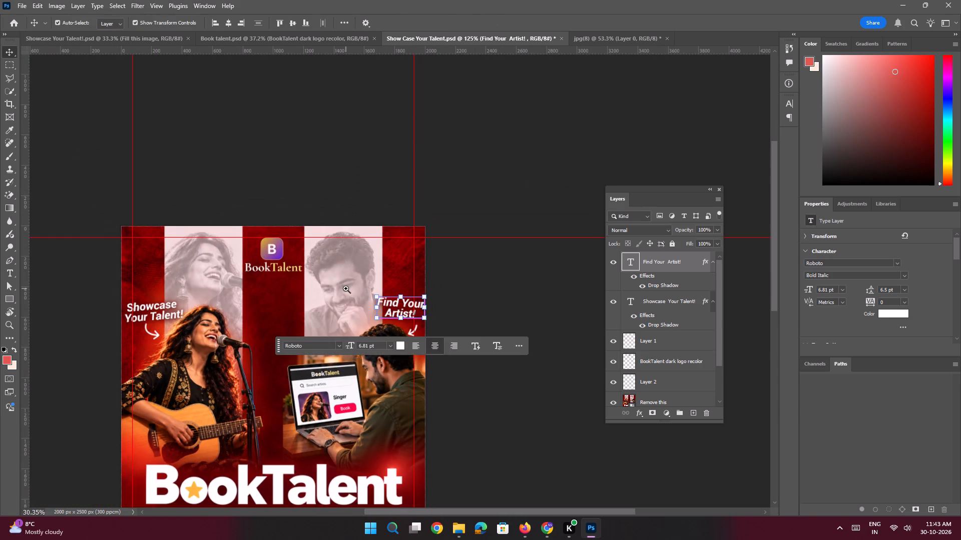
pyautogui.keyDown('ctrl'); pyautogui.moveTo(367, 287); pyautogui.dragTo(413, 325); pyautogui.keyUp('ctrl')
pyautogui.moveTo(434, 326); pyautogui.dragTo(392, 309)
pyautogui.keyDown('ctrl'); pyautogui.moveTo(406, 310); pyautogui.dragTo(418, 320); pyautogui.keyUp('ctrl')
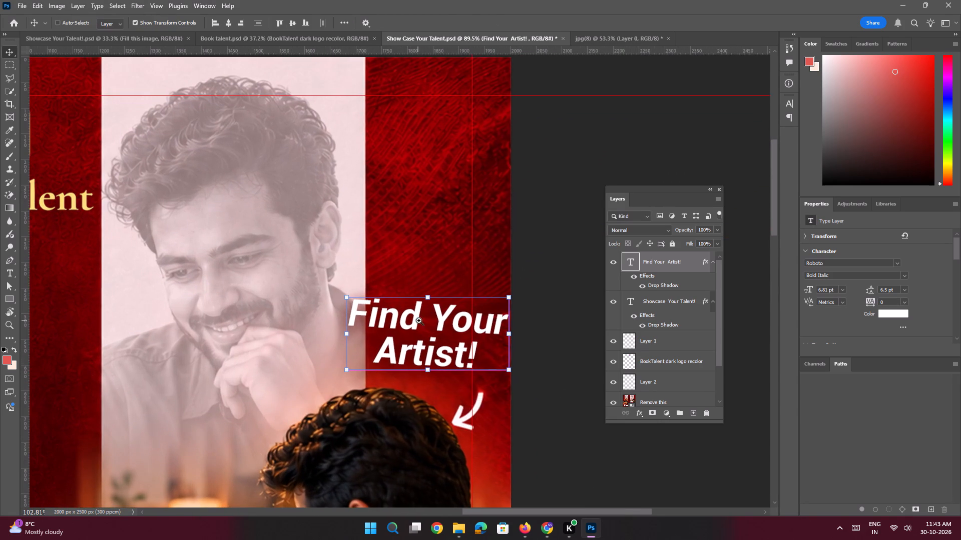
pyautogui.moveTo(440, 317); pyautogui.dragTo(435, 307)
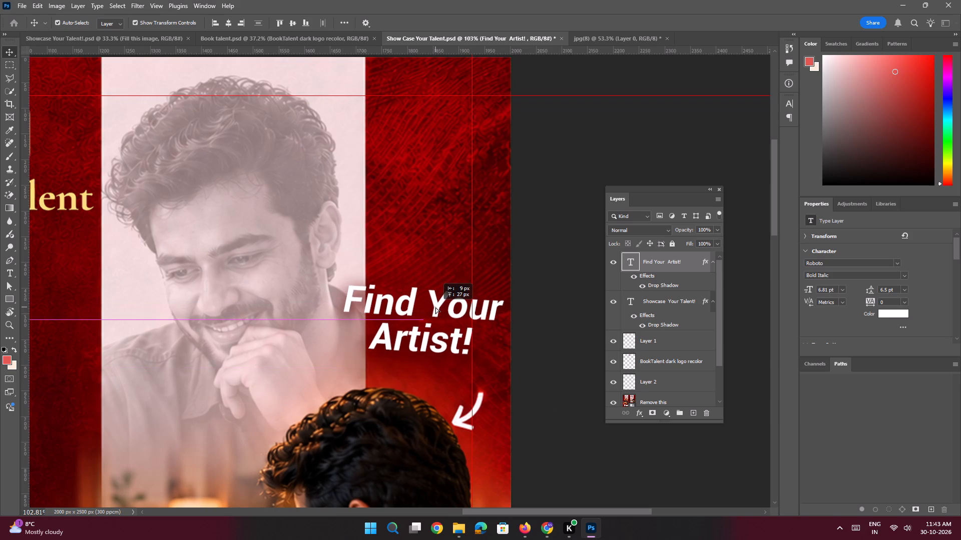
pyautogui.moveTo(435, 307); pyautogui.dragTo(435, 306)
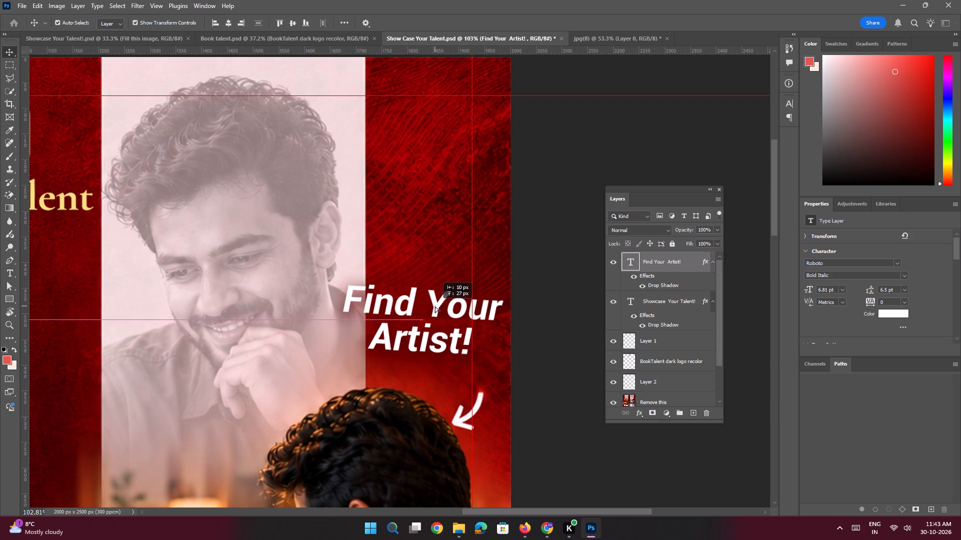
pyautogui.moveTo(435, 306); pyautogui.dragTo(434, 308)
pyautogui.press('Return')
# Add a new empty layer directly above the "Find Your Artist!" text layer.
pyautogui.press('space')
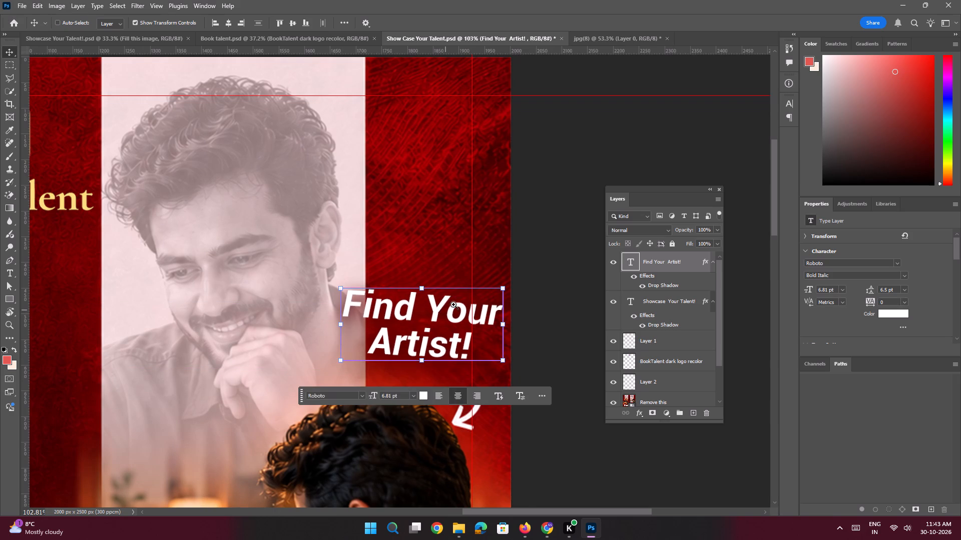
pyautogui.keyDown('ctrl'); pyautogui.moveTo(454, 304); pyautogui.dragTo(485, 339); pyautogui.keyUp('ctrl')
pyautogui.moveTo(485, 339); pyautogui.dragTo(357, 219)
pyautogui.click(501, 253)
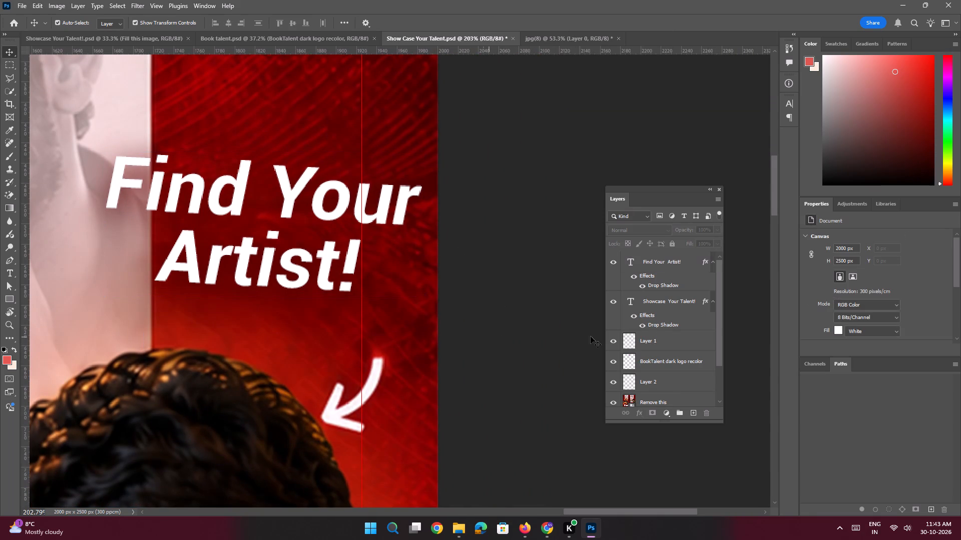
pyautogui.scroll(5, 678, 287)
pyautogui.click(671, 267)
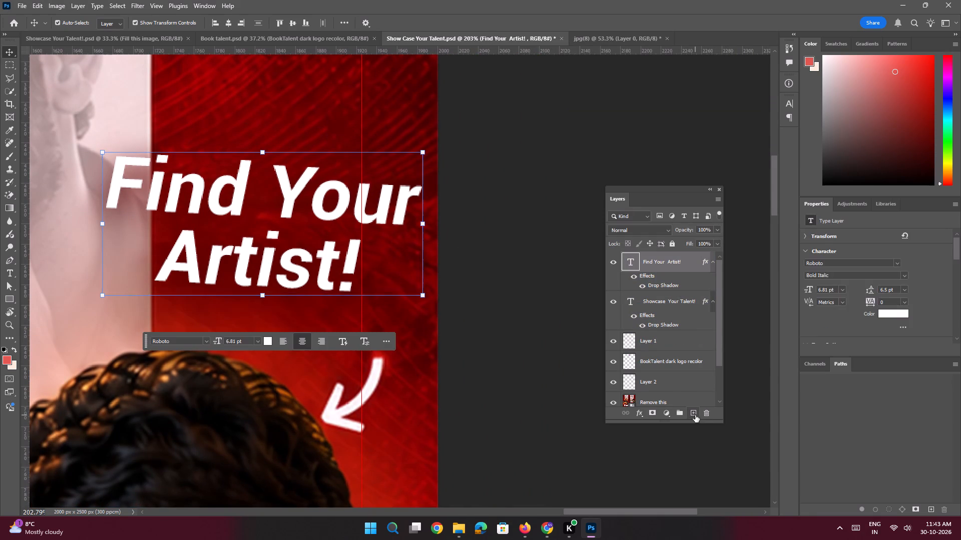
pyautogui.click(695, 415)
# Set up a 10 px Brush with 100% hardness and a near-white colour sampled from the arrow near the man's head.
pyautogui.press('space')
pyautogui.keyDown('ctrl'); pyautogui.moveTo(377, 346); pyautogui.dragTo(398, 364); pyautogui.keyUp('ctrl')
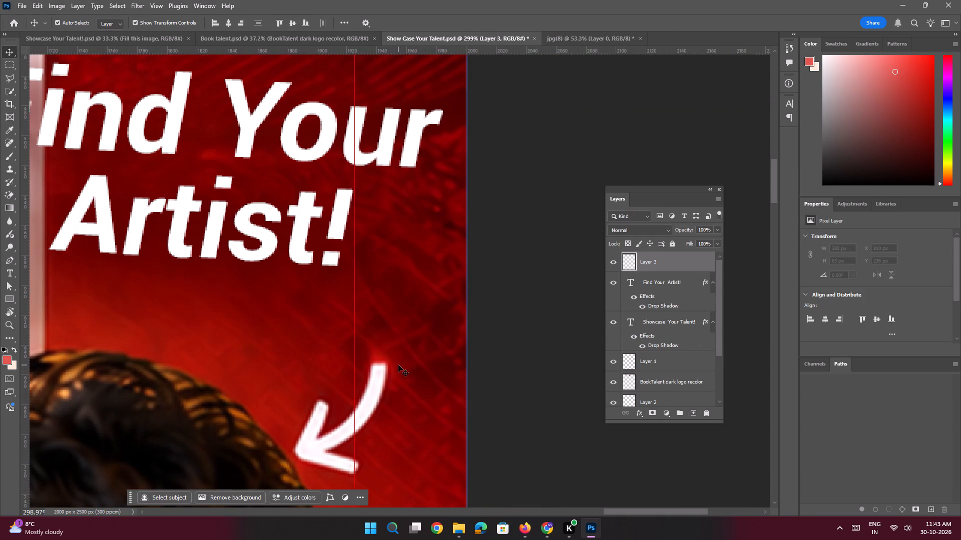
pyautogui.press('b')
pyautogui.keyDown('alt'); pyautogui.moveTo(391, 364); pyautogui.dragTo(392, 223, button='right'); pyautogui.keyUp('alt')
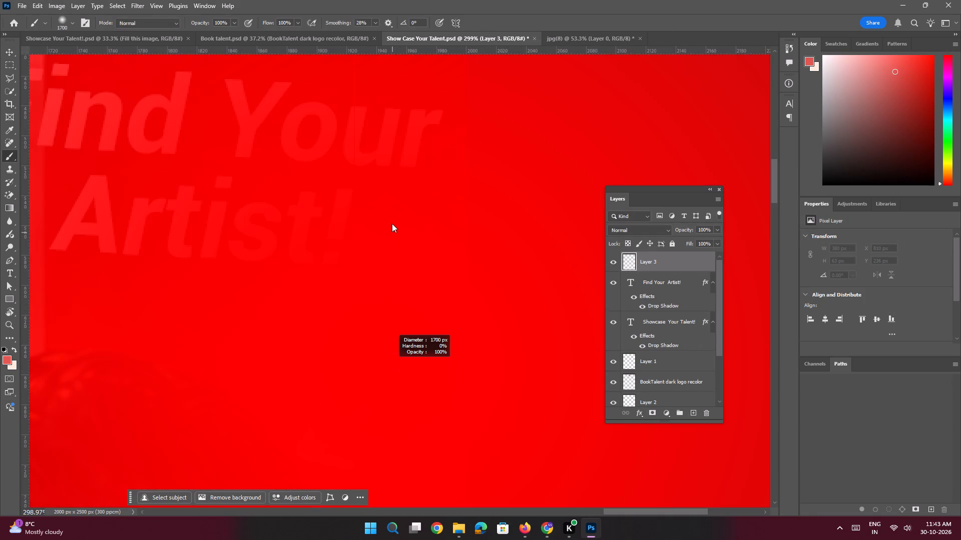
pyautogui.keyDown('alt'); pyautogui.moveTo(392, 223); pyautogui.dragTo(392, 209, button='right'); pyautogui.keyUp('alt')
pyautogui.press('[')
pyautogui.press('[')
pyautogui.press('[')
pyautogui.press('[')
pyautogui.press('[')
pyautogui.press('[')
pyautogui.press('[')
pyautogui.press('[')
pyautogui.press('[')
pyautogui.press('[')
pyautogui.press('[')
pyautogui.press('[')
pyautogui.press('[')
pyautogui.press('[')
pyautogui.press('[')
pyautogui.press('[')
pyautogui.press('[')
pyautogui.press('[')
pyautogui.press('[')
pyautogui.press('[')
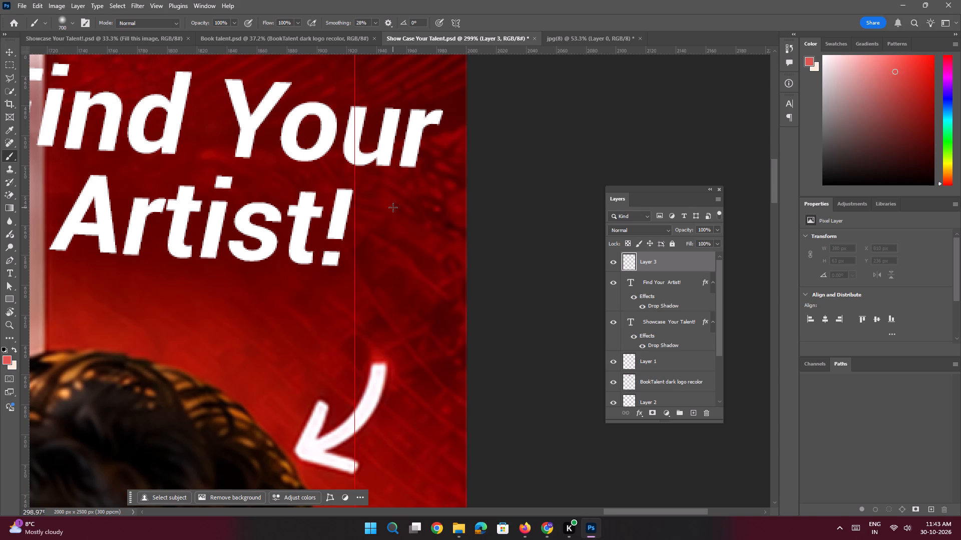
pyautogui.write('[[[')
pyautogui.press('[')
pyautogui.press('[')
pyautogui.press('[')
pyautogui.press('[')
pyautogui.press('[')
pyautogui.press('[')
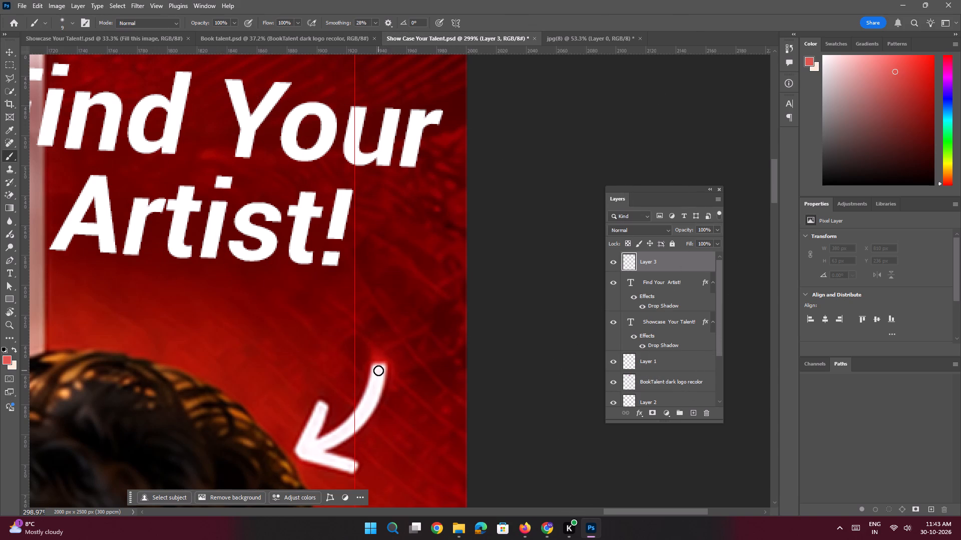
pyautogui.write(']]')
pyautogui.keyDown('alt'); pyautogui.click(380, 374); pyautogui.keyUp('alt')
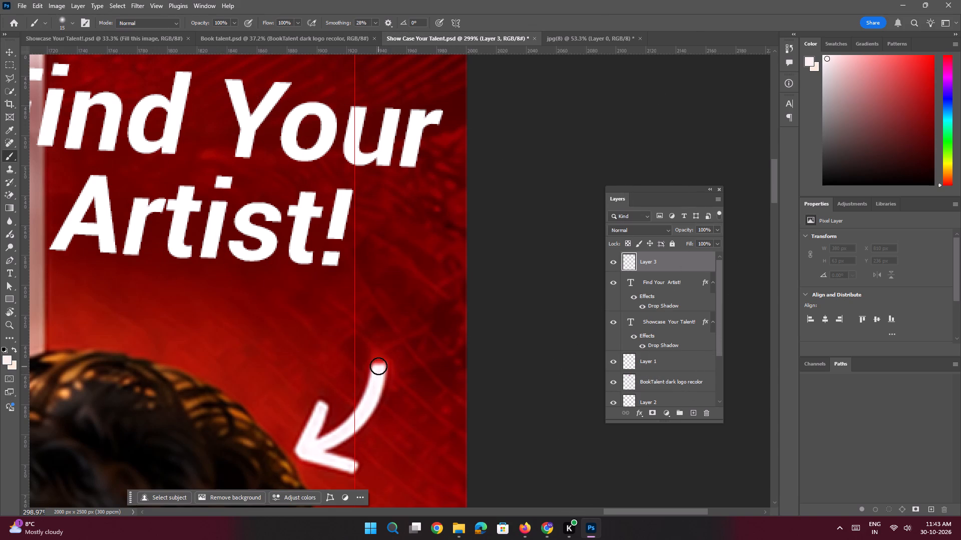
pyautogui.keyDown('alt'); pyautogui.moveTo(379, 365); pyautogui.dragTo(411, 539, button='right'); pyautogui.keyUp('alt')
pyautogui.keyDown('alt'); pyautogui.moveTo(368, 280); pyautogui.dragTo(372, 508, button='right'); pyautogui.keyUp('alt')
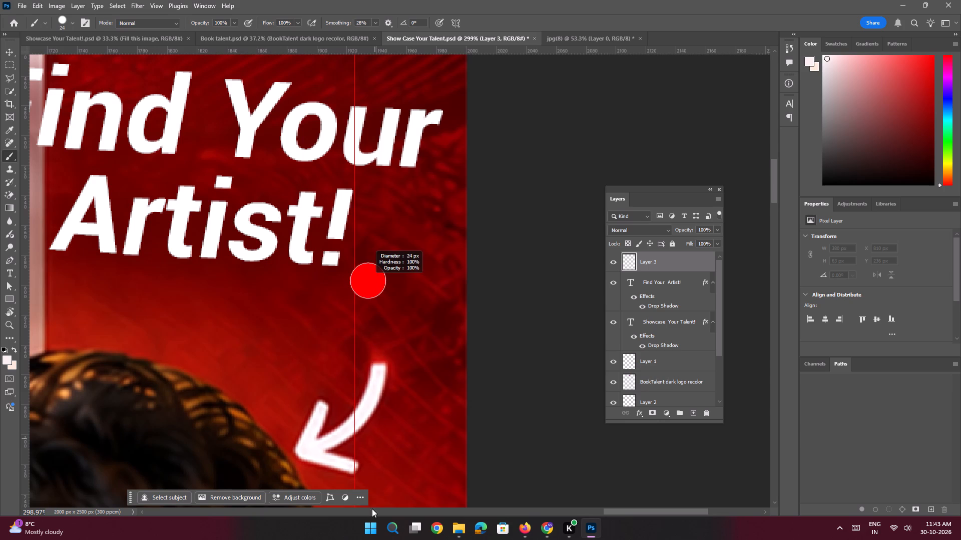
pyautogui.keyDown('alt'); pyautogui.moveTo(372, 508); pyautogui.dragTo(369, 533, button='right'); pyautogui.keyUp('alt')
pyautogui.keyDown('alt'); pyautogui.moveTo(382, 203); pyautogui.dragTo(400, 539, button='right'); pyautogui.keyUp('alt')
pyautogui.press('[')
pyautogui.press('[')
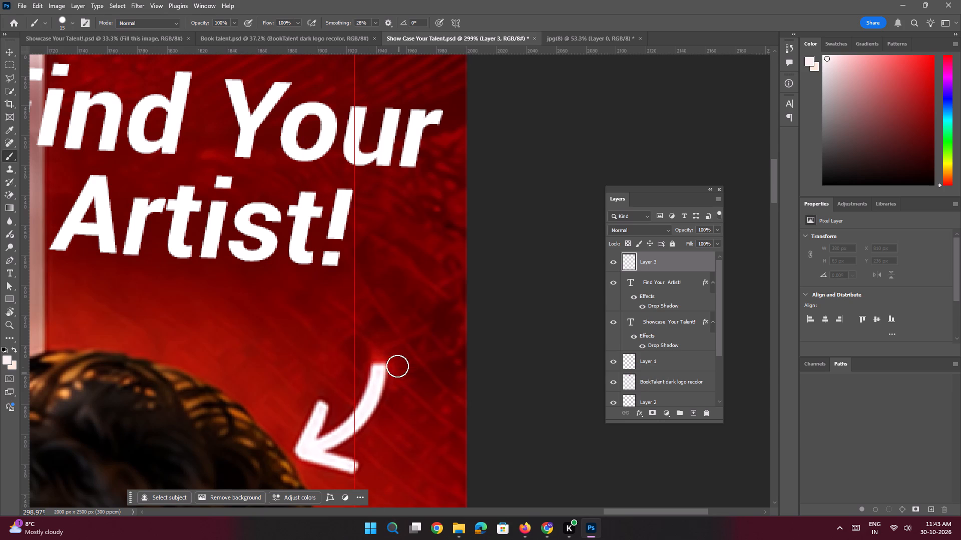
pyautogui.press('[')
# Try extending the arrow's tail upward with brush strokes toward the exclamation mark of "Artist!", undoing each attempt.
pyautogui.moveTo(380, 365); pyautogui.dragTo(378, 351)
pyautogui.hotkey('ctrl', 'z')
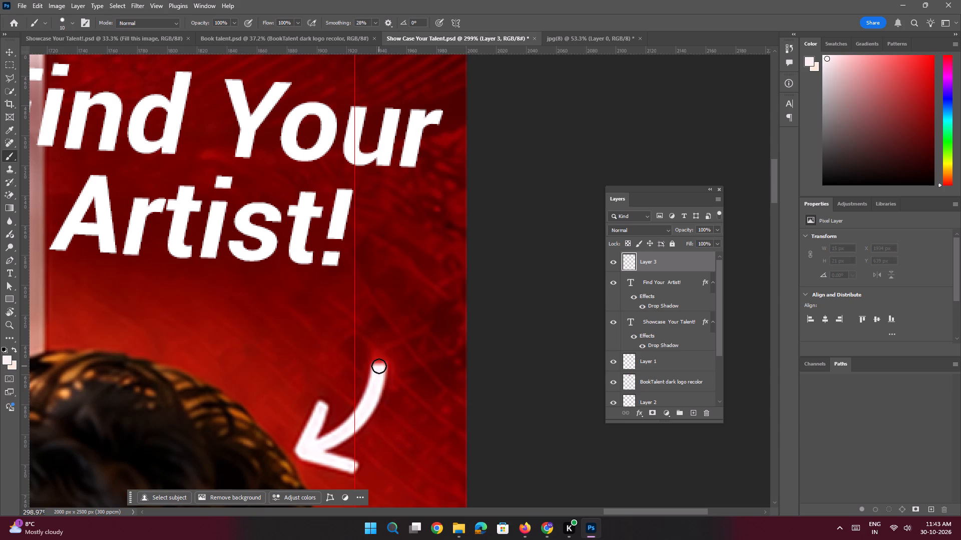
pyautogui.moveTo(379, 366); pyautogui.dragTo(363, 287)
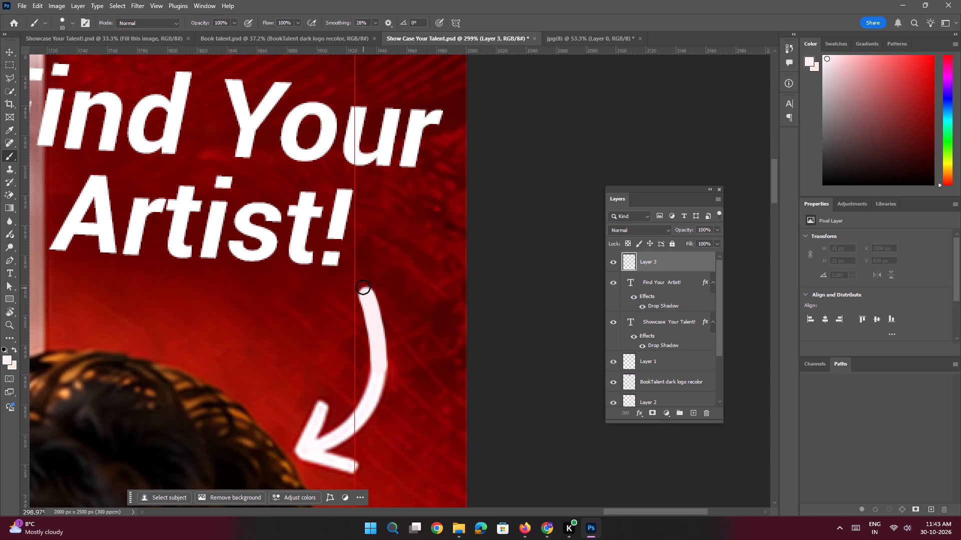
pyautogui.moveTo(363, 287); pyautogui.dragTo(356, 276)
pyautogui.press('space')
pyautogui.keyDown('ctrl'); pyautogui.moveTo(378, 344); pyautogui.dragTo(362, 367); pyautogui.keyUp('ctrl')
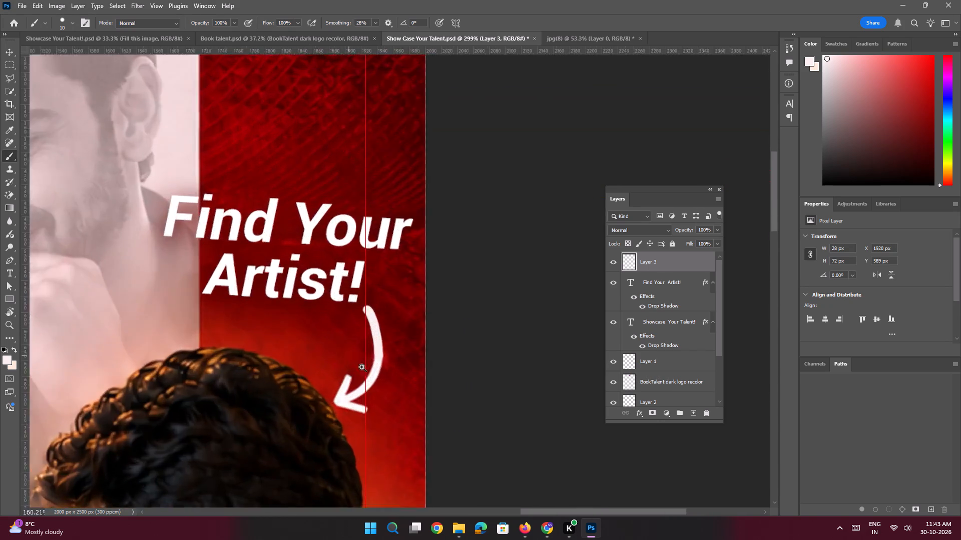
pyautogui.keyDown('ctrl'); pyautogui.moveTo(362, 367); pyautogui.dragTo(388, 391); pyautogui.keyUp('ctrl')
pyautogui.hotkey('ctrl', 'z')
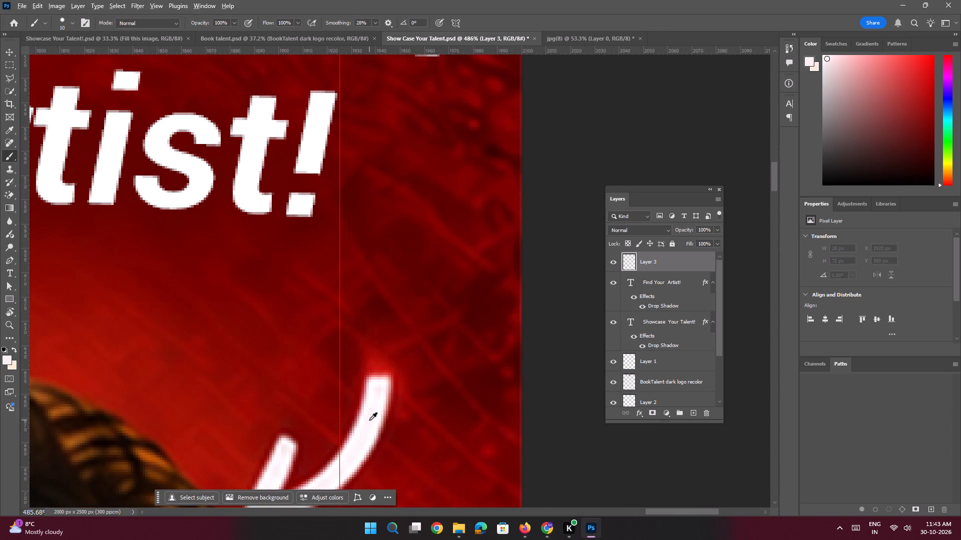
# Resample the arrow's near-white colour and paint a curved tail extension about 69 px tall up toward the exclamation mark.
pyautogui.keyDown('alt'); pyautogui.click(369, 420); pyautogui.keyUp('alt')
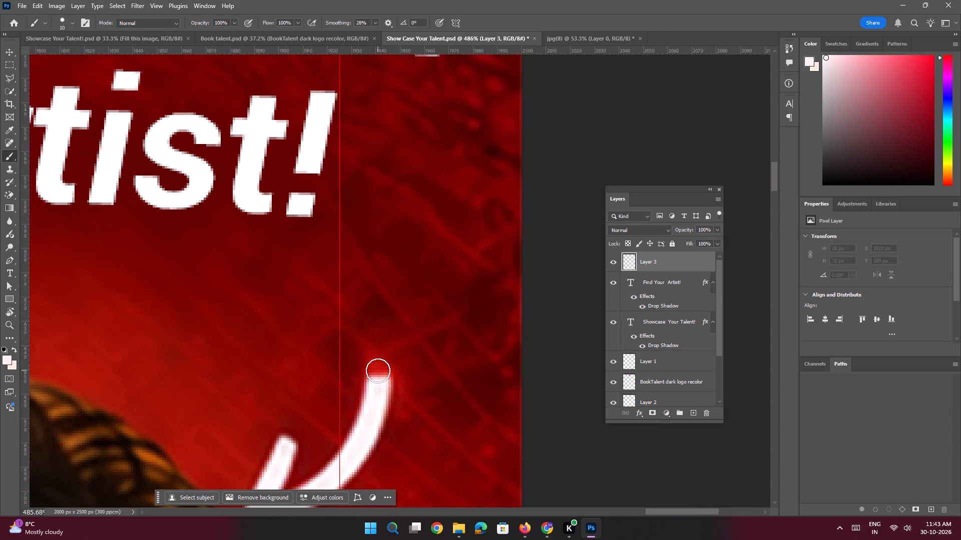
pyautogui.moveTo(379, 369); pyautogui.dragTo(370, 295)
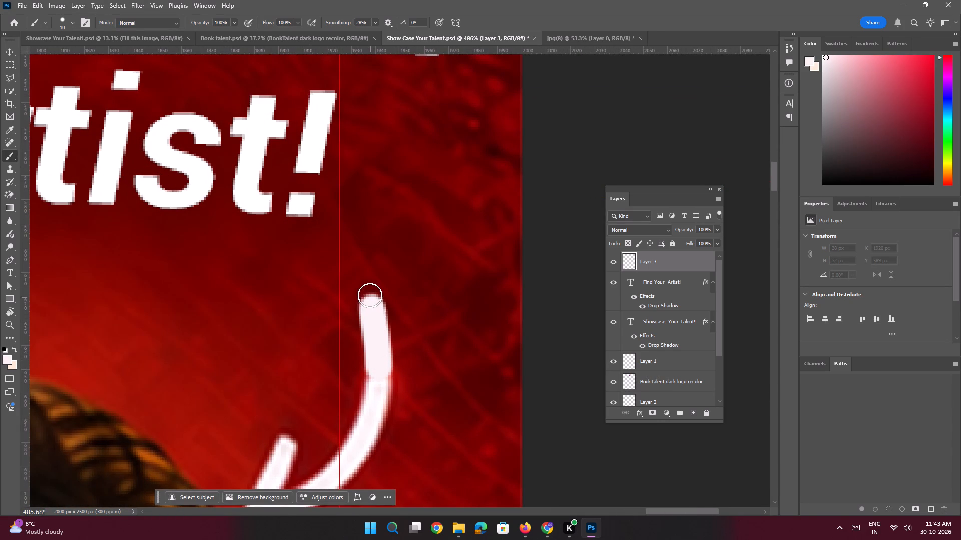
pyautogui.moveTo(370, 295); pyautogui.dragTo(352, 232)
# Smooth both edges of the joint between the painted tail and the original arrow with a 5 px brush.
pyautogui.press('space')
pyautogui.keyDown('ctrl'); pyautogui.moveTo(375, 383); pyautogui.dragTo(421, 424); pyautogui.keyUp('ctrl')
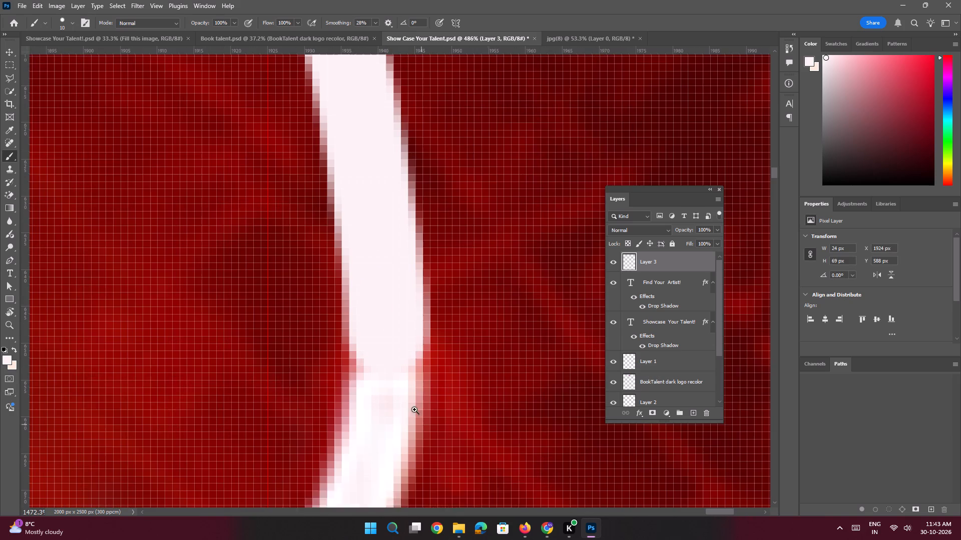
pyautogui.press('[')
pyautogui.press('[')
pyautogui.press('[')
pyautogui.press('[')
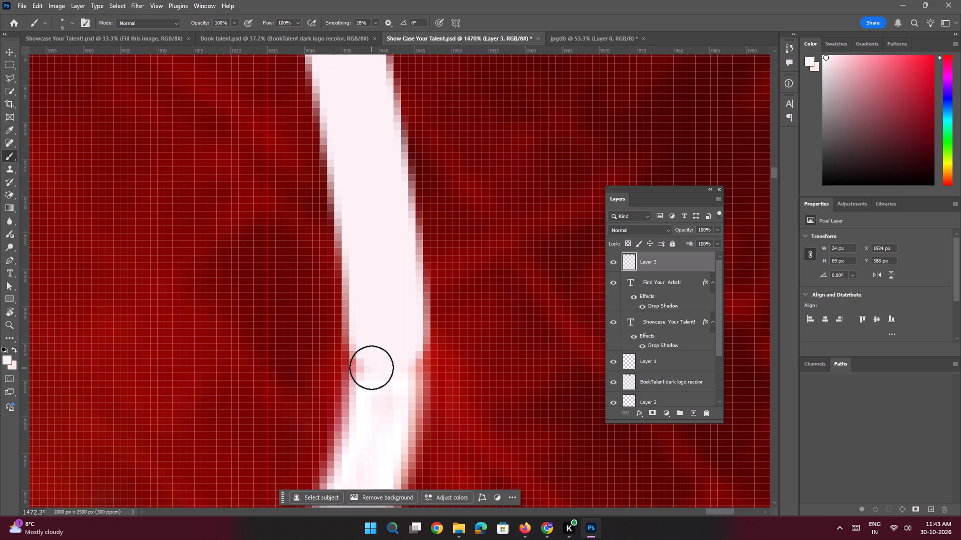
pyautogui.press('[')
pyautogui.moveTo(369, 362); pyautogui.dragTo(368, 371)
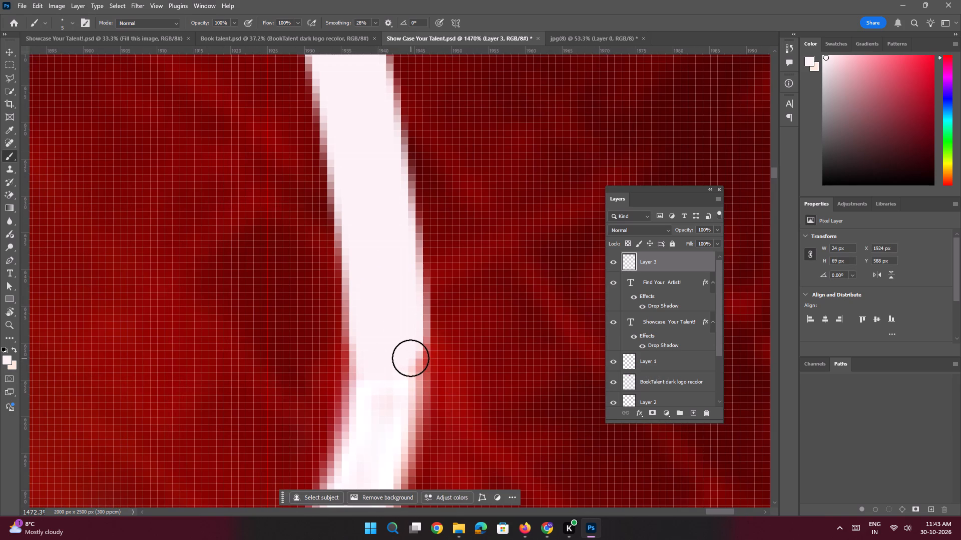
pyautogui.moveTo(410, 358); pyautogui.dragTo(409, 379)
# Save the poster document with the new caption and extended arrow.
pyautogui.press('space')
pyautogui.keyDown('ctrl'); pyautogui.moveTo(419, 368); pyautogui.dragTo(305, 320); pyautogui.keyUp('ctrl')
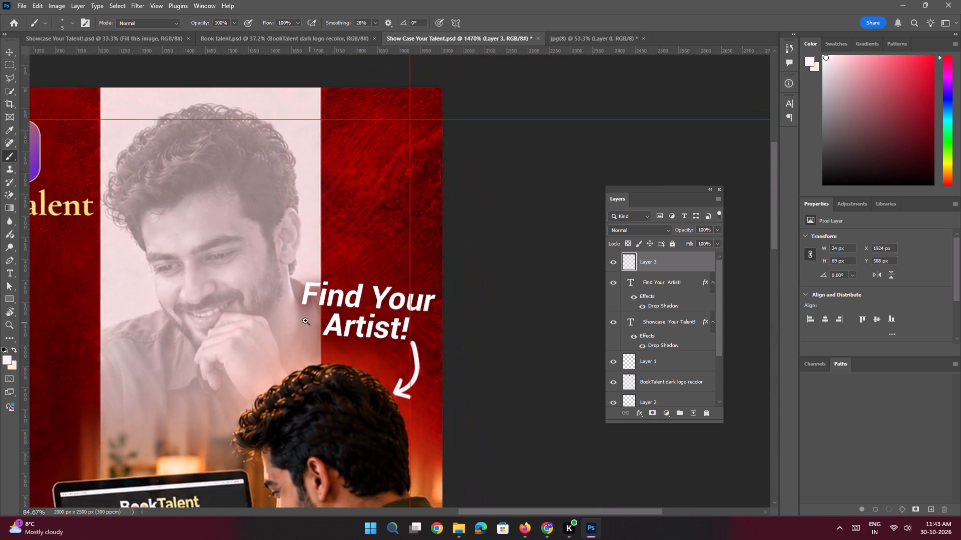
pyautogui.keyDown('ctrl'); pyautogui.moveTo(305, 320); pyautogui.dragTo(283, 313); pyautogui.keyUp('ctrl')
pyautogui.moveTo(263, 327); pyautogui.dragTo(378, 251)
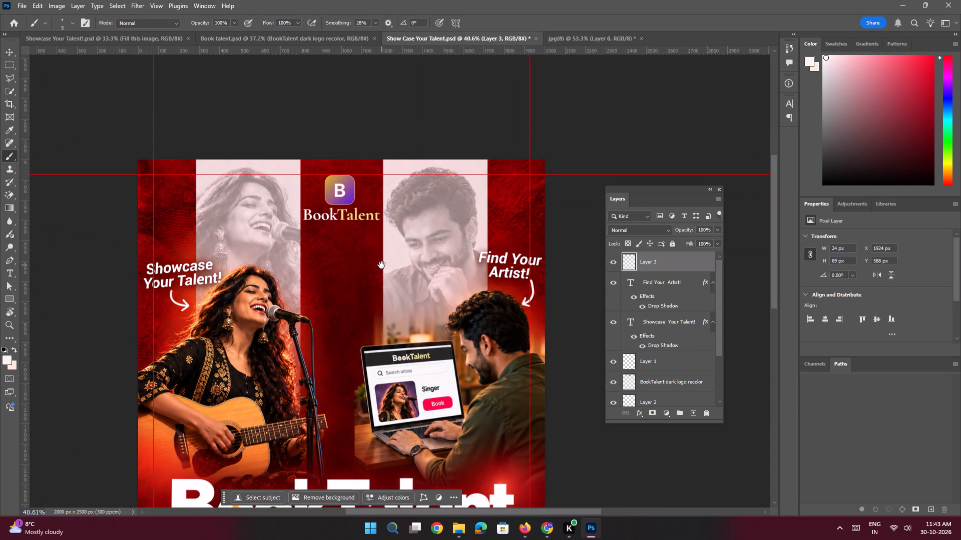
pyautogui.keyDown('ctrl'); pyautogui.moveTo(381, 268); pyautogui.dragTo(357, 260); pyautogui.keyUp('ctrl')
pyautogui.moveTo(422, 280); pyautogui.dragTo(384, 260)
pyautogui.hotkey('ctrl', 's')
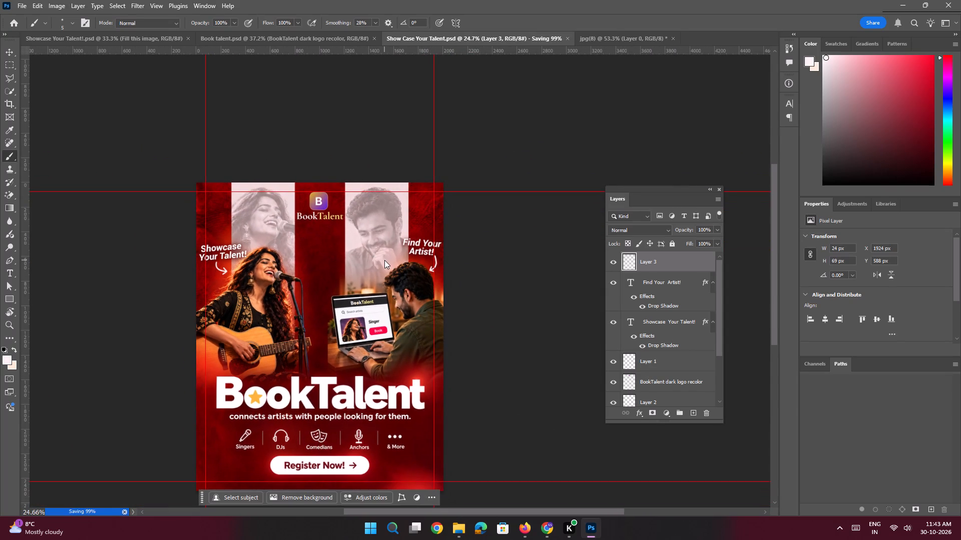
# Move the "Find Your Artist!" caption slightly upward to widen its gap from the arrow tail.
pyautogui.press('space')
pyautogui.keyDown('ctrl'); pyautogui.moveTo(442, 252); pyautogui.dragTo(465, 333); pyautogui.keyUp('ctrl')
pyautogui.moveTo(441, 269); pyautogui.dragTo(466, 292)
pyautogui.click(8, 55)
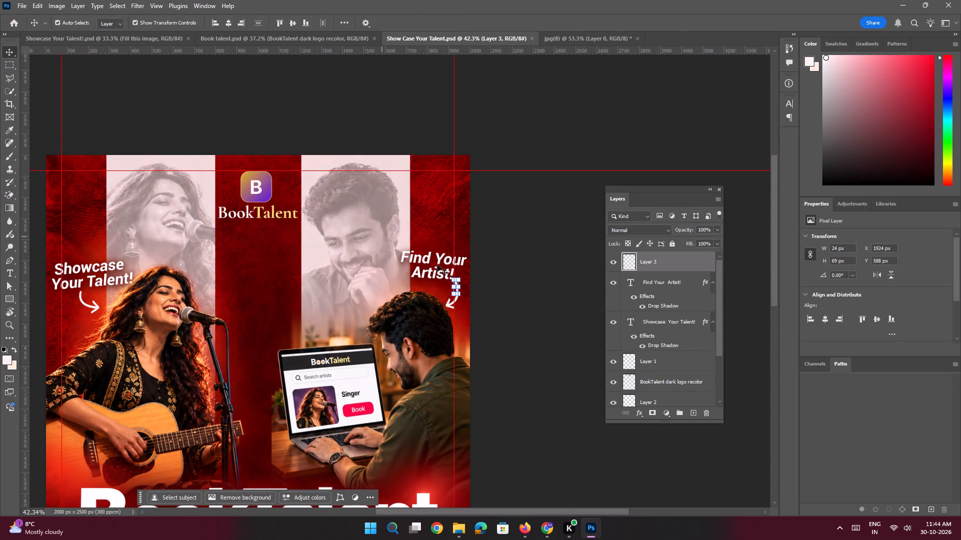
pyautogui.press('space')
pyautogui.keyDown('ctrl'); pyautogui.moveTo(442, 266); pyautogui.dragTo(485, 326); pyautogui.keyUp('ctrl')
pyautogui.click(412, 252)
pyautogui.press('space')
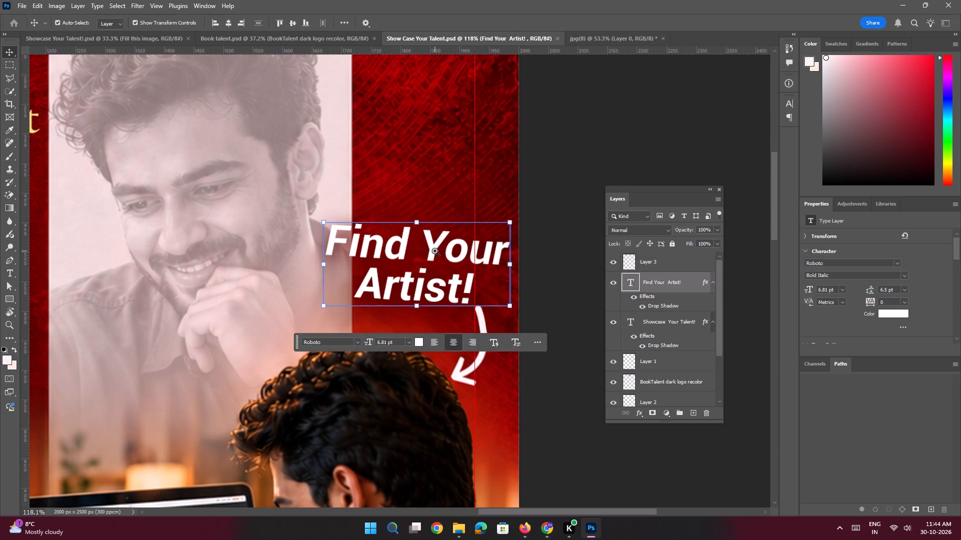
pyautogui.keyDown('ctrl'); pyautogui.moveTo(435, 251); pyautogui.dragTo(441, 300); pyautogui.keyUp('ctrl')
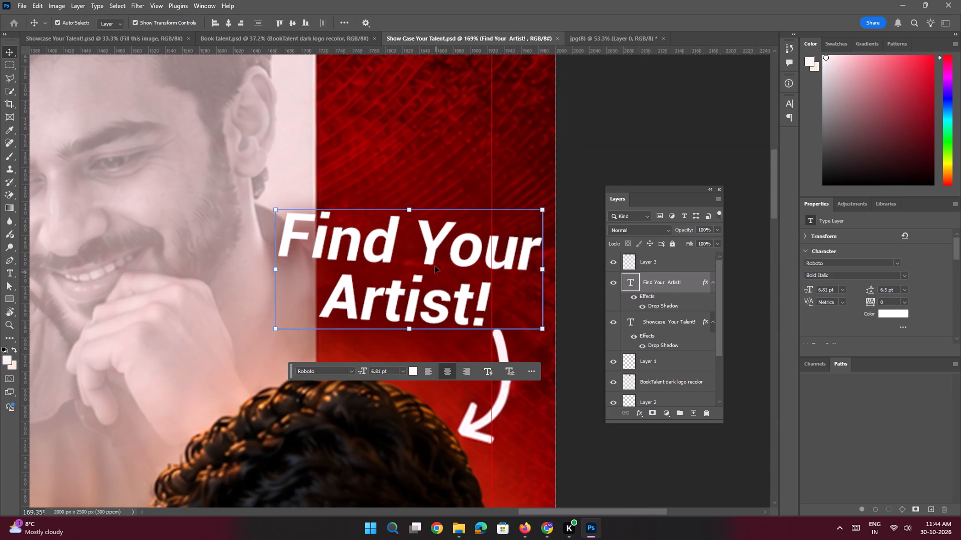
pyautogui.moveTo(432, 252); pyautogui.dragTo(430, 244)
pyautogui.hotkey('ctrl', 'space')
pyautogui.hotkey('ctrl', 'space')
pyautogui.hotkey('ctrl', 'space')
pyautogui.hotkey('ctrl', 'space')
pyautogui.hotkey('ctrl', 'space')
pyautogui.hotkey('ctrl', 'space')
pyautogui.hotkey('ctrl', 'space')
pyautogui.hotkey('ctrl', 'space')
pyautogui.hotkey('ctrl', 'space')
pyautogui.hotkey('ctrl', 'space')
pyautogui.hotkey('ctrl', 'space')
pyautogui.hotkey('ctrl', 'space')
pyautogui.hotkey('ctrl', 'space')
pyautogui.hotkey('ctrl', 'space')
pyautogui.hotkey('ctrl', 'space')
pyautogui.hotkey('ctrl', 'space')
pyautogui.hotkey('ctrl', 'space')
pyautogui.hotkey('ctrl', 'space')
pyautogui.hotkey('ctrl', 'space')
pyautogui.hotkey('ctrl', 'space')
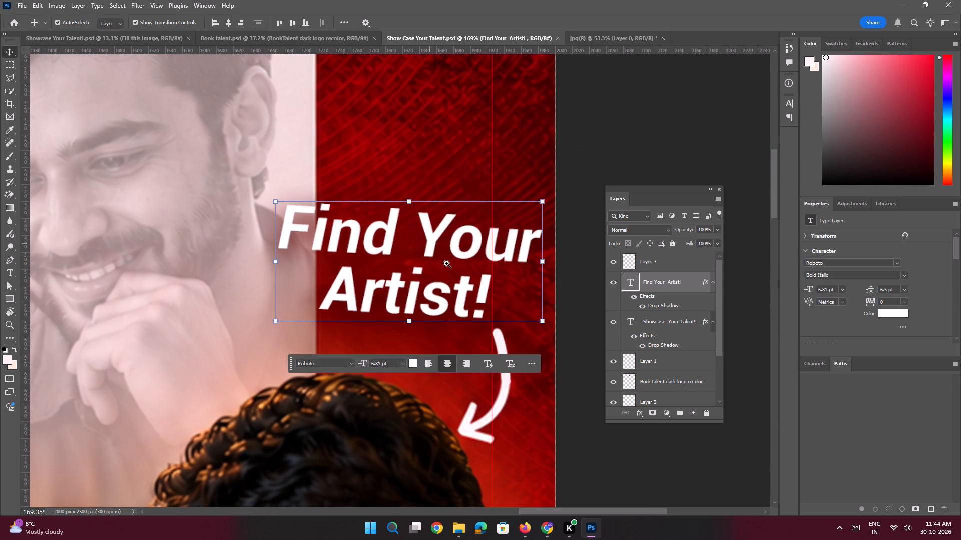
pyautogui.keyDown('ctrl'); pyautogui.moveTo(446, 263); pyautogui.dragTo(381, 245); pyautogui.keyUp('ctrl')
pyautogui.click(502, 255)
# Delete the painted tail extension layer from the arrow below "Artist!", leaving only the original arrow.
pyautogui.hotkey('ctrl', 'space')
pyautogui.hotkey('ctrl', 'space')
pyautogui.hotkey('ctrl', 'space')
pyautogui.hotkey('ctrl', 'space')
pyautogui.hotkey('ctrl', 'space')
pyautogui.hotkey('ctrl', 'space')
pyautogui.hotkey('ctrl', 'space')
pyautogui.hotkey('ctrl', 'space')
pyautogui.hotkey('ctrl', 'space')
pyautogui.hotkey('ctrl', 'space')
pyautogui.hotkey('ctrl', 'space')
pyautogui.hotkey('ctrl', 'space')
pyautogui.hotkey('ctrl', 'space')
pyautogui.hotkey('ctrl', 'space')
pyautogui.hotkey('ctrl', 'space')
pyautogui.hotkey('ctrl', 'space')
pyautogui.hotkey('ctrl', 'space')
pyautogui.hotkey('ctrl', 'space')
pyautogui.hotkey('ctrl', 'space')
pyautogui.hotkey('ctrl', 'space')
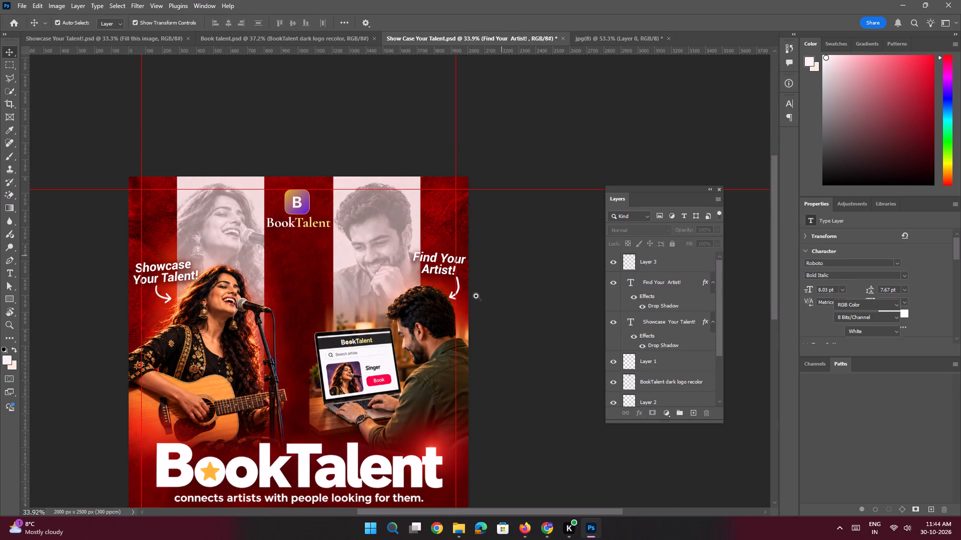
pyautogui.keyDown('ctrl'); pyautogui.moveTo(465, 293); pyautogui.dragTo(544, 433); pyautogui.keyUp('ctrl')
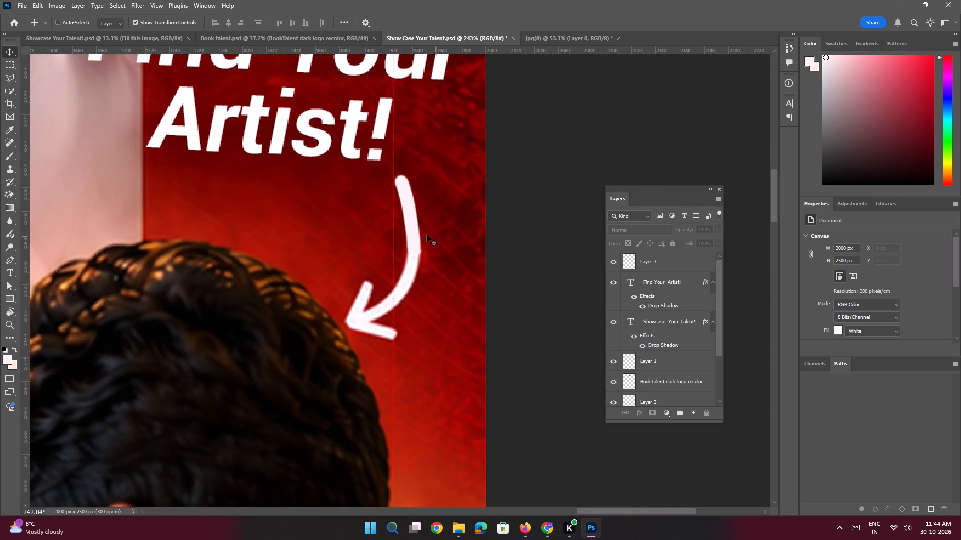
pyautogui.moveTo(412, 229); pyautogui.dragTo(435, 220)
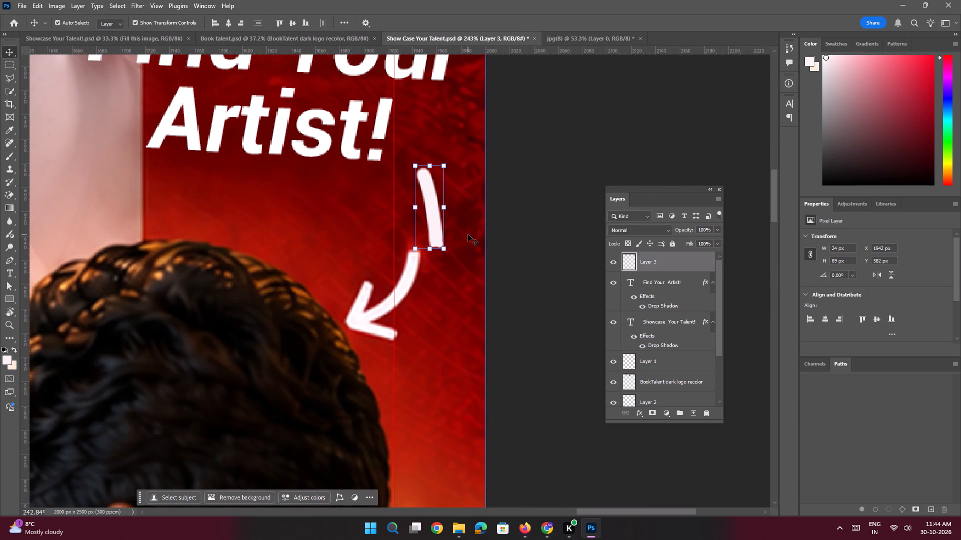
pyautogui.press('Delete')
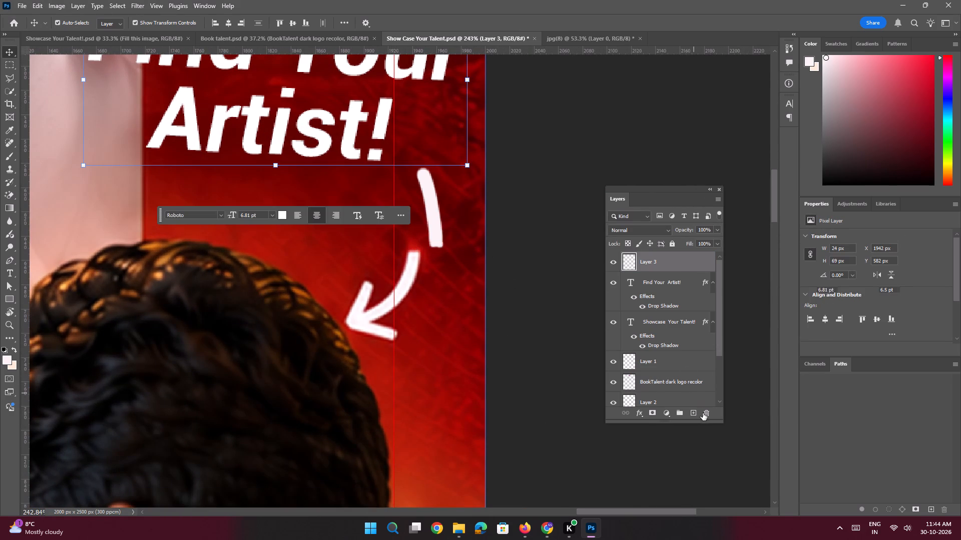
# On a new layer, paint a 9 px curved arrow tail, about 46 by 72 px, bending up toward "Artist!", undoing the first stroke.
pyautogui.click(692, 412)
pyautogui.hotkey('ctrl', 'space')
pyautogui.hotkey('ctrl', 'space')
pyautogui.hotkey('ctrl', 'space')
pyautogui.hotkey('ctrl', 'space')
pyautogui.hotkey('ctrl', 'space')
pyautogui.hotkey('ctrl', 'space')
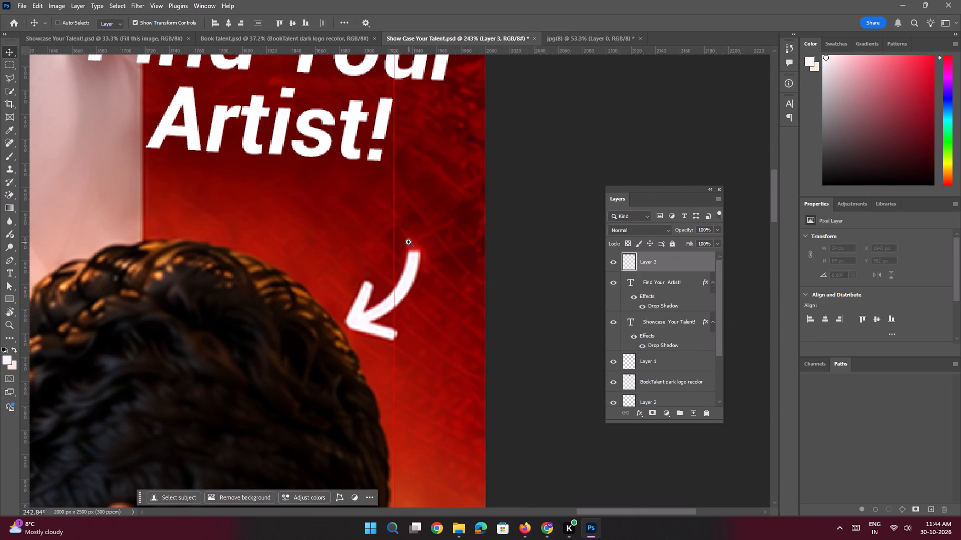
pyautogui.keyDown('ctrl'); pyautogui.moveTo(408, 242); pyautogui.dragTo(426, 282); pyautogui.keyUp('ctrl')
pyautogui.moveTo(432, 236); pyautogui.dragTo(443, 308)
pyautogui.press('n')
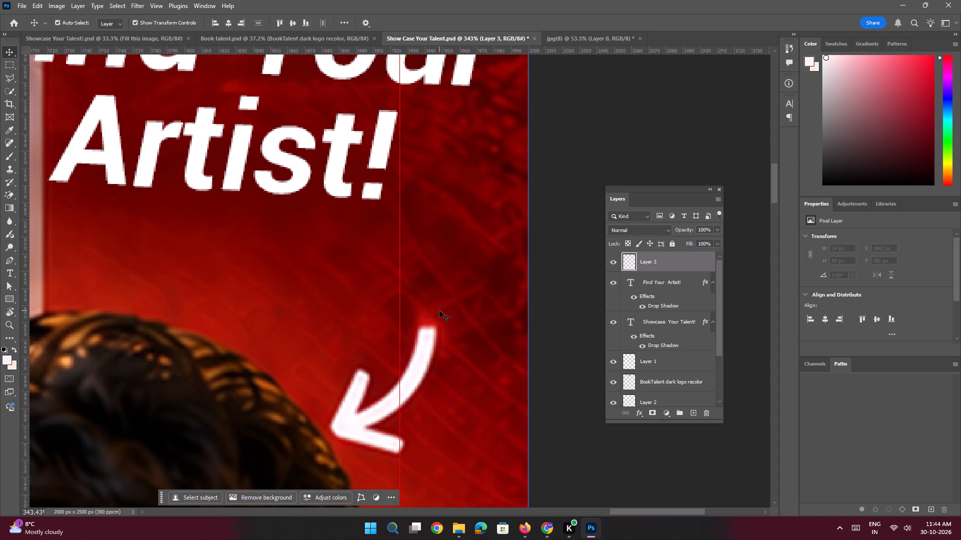
pyautogui.press('b')
pyautogui.press('space')
pyautogui.keyDown('ctrl'); pyautogui.moveTo(429, 312); pyautogui.dragTo(437, 328); pyautogui.keyUp('ctrl')
pyautogui.moveTo(437, 320); pyautogui.dragTo(437, 338)
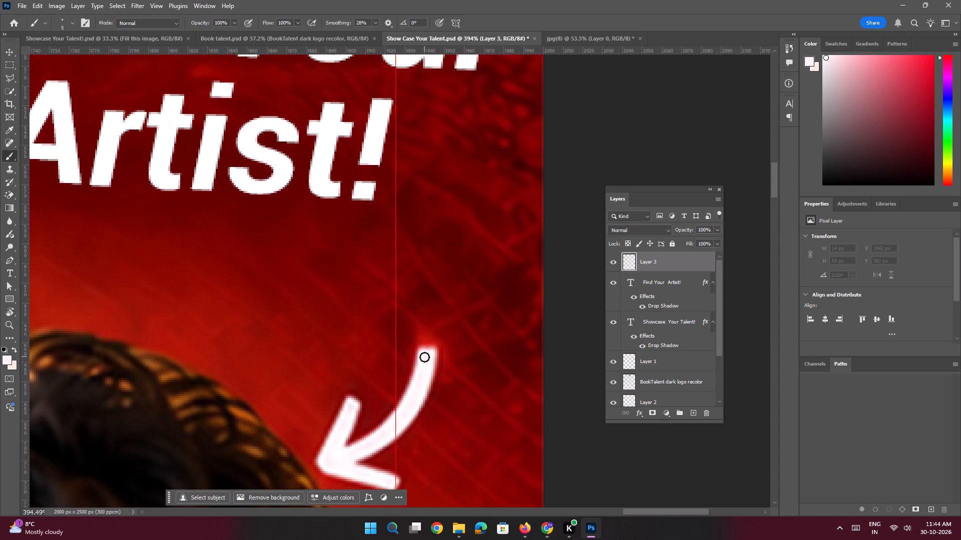
pyautogui.write(']]')
pyautogui.press(']')
pyautogui.press(']')
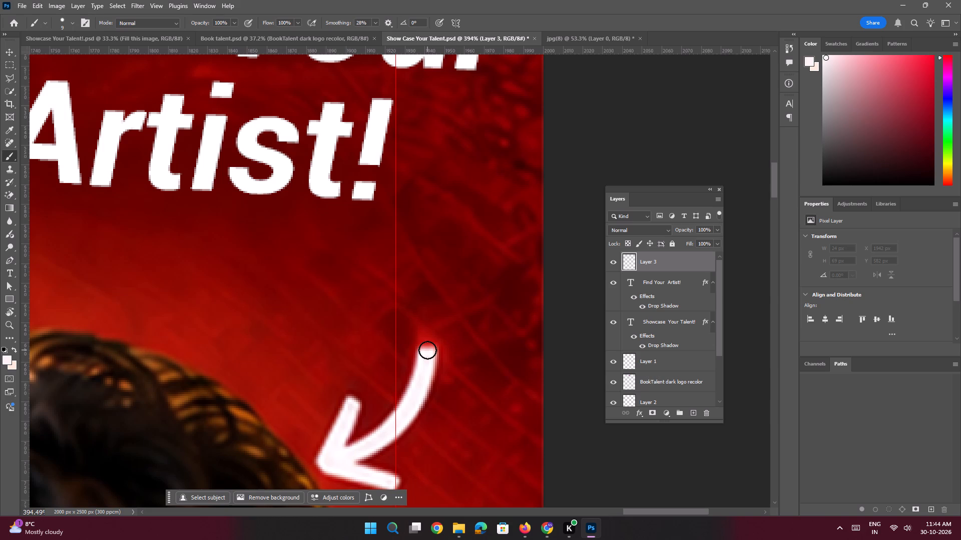
pyautogui.moveTo(427, 350); pyautogui.dragTo(390, 271)
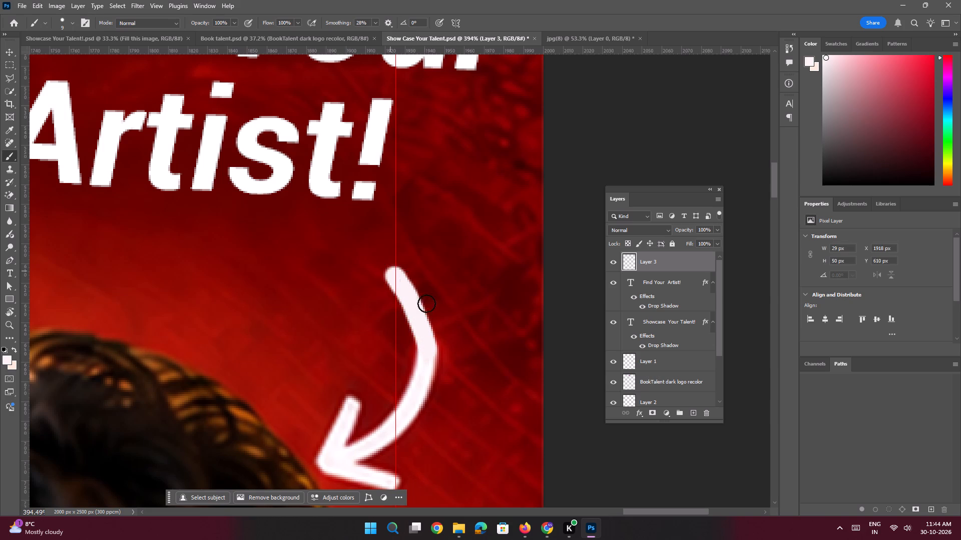
pyautogui.hotkey('ctrl', 'z')
pyautogui.moveTo(428, 349); pyautogui.dragTo(414, 290)
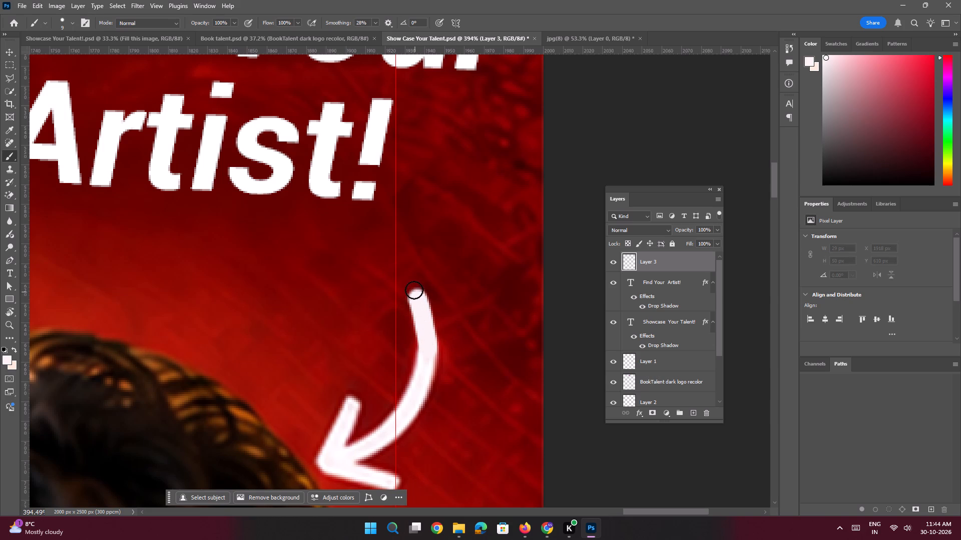
pyautogui.moveTo(414, 290); pyautogui.dragTo(356, 228)
# Save the poster document with the repositioned caption and repainted arrow tail.
pyautogui.press('space')
pyautogui.keyDown('ctrl'); pyautogui.moveTo(407, 290); pyautogui.dragTo(322, 249); pyautogui.keyUp('ctrl')
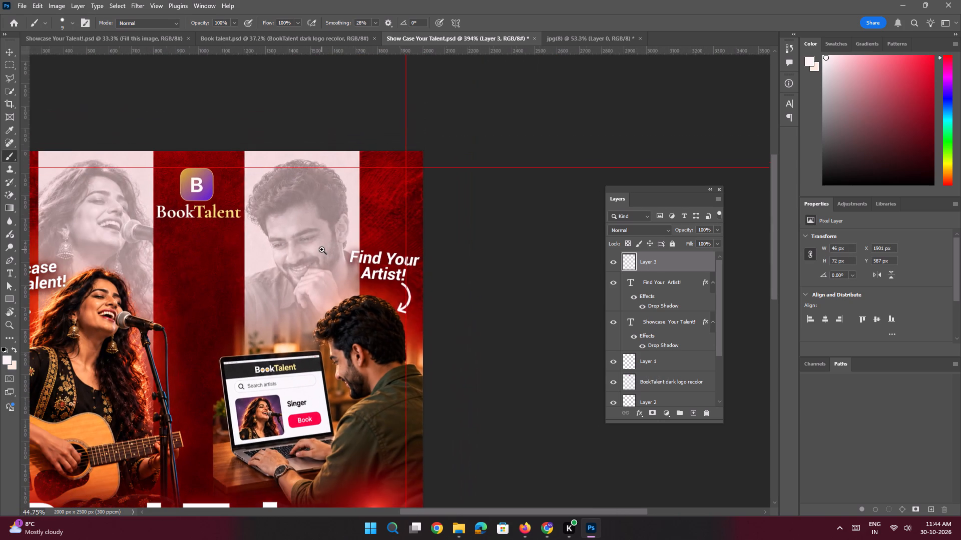
pyautogui.keyDown('ctrl'); pyautogui.moveTo(322, 249); pyautogui.dragTo(303, 245); pyautogui.keyUp('ctrl')
pyautogui.moveTo(308, 261); pyautogui.dragTo(371, 245)
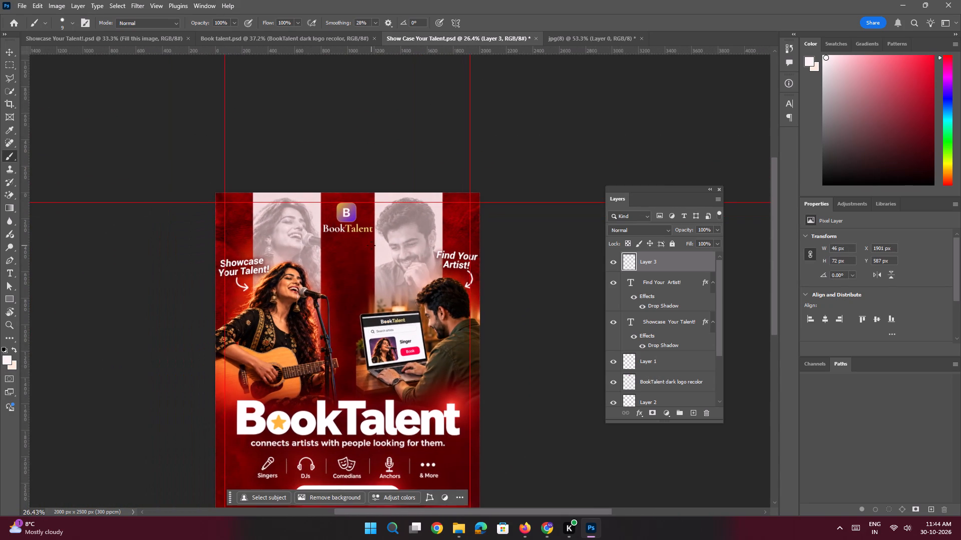
pyautogui.hotkey('ctrl', 's')
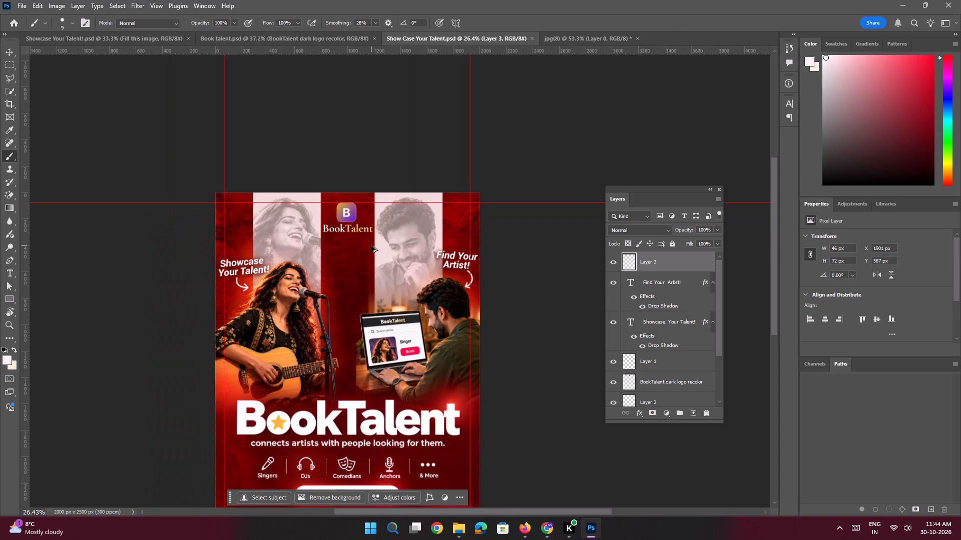
# Open the Export As settings for the finished poster.
pyautogui.hotkey('ctrl', 'alt', 'shift', 'w')
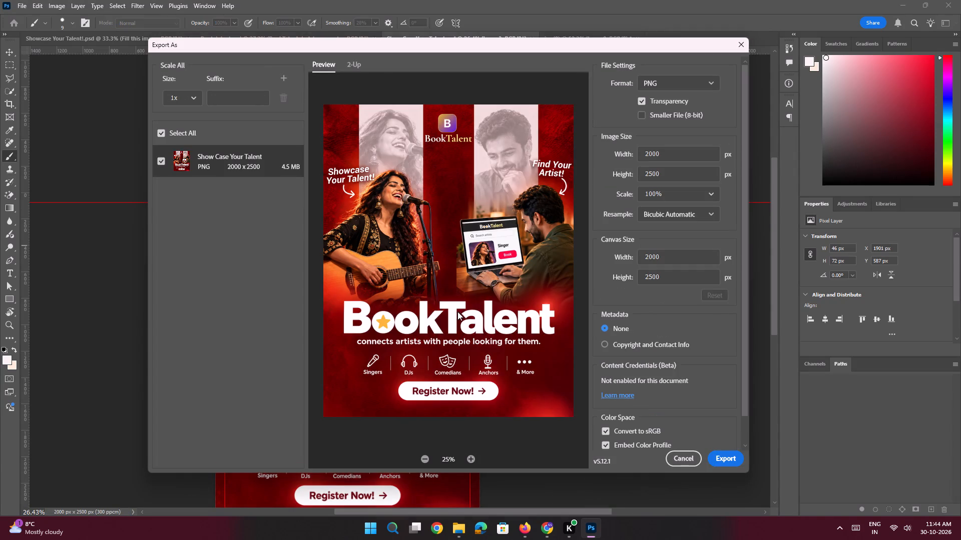
# Export the finished poster as a PNG with transparency at 2000 x 2500 px and 100% scale.
pyautogui.click(725, 456)
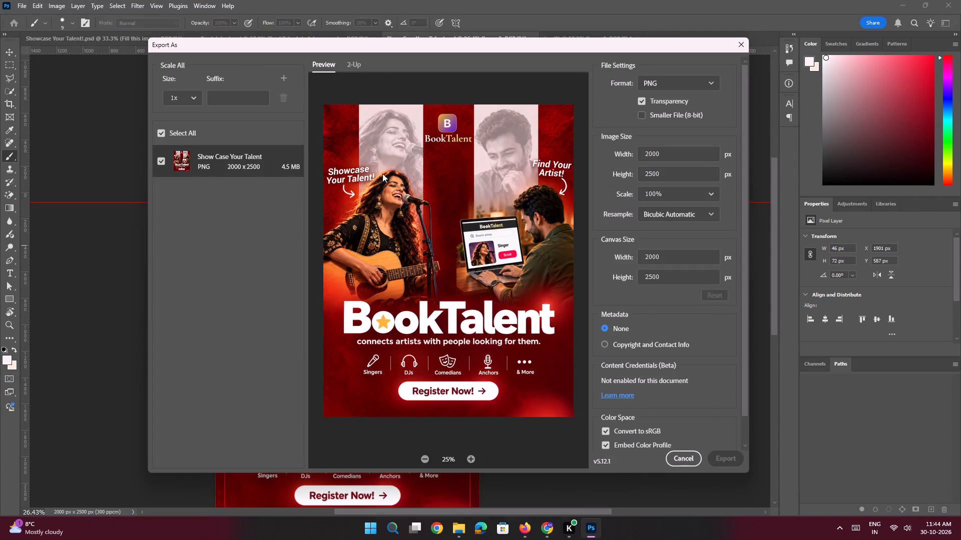
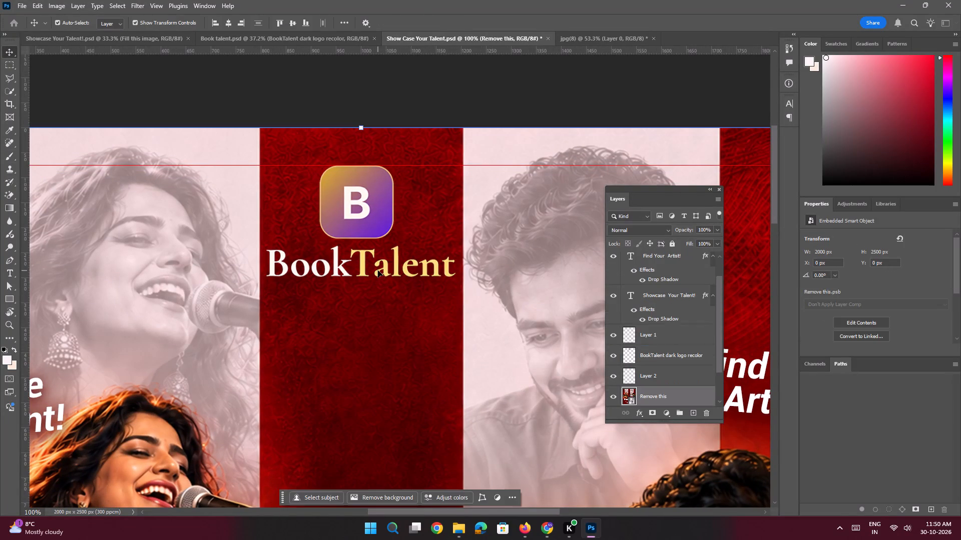
# Scale the BookTalent wordmark down to about 85% and move it slightly lower beneath the B icon, centred at about Y 284 px.
pyautogui.click(379, 270)
pyautogui.hotkey('ctrl', 't')
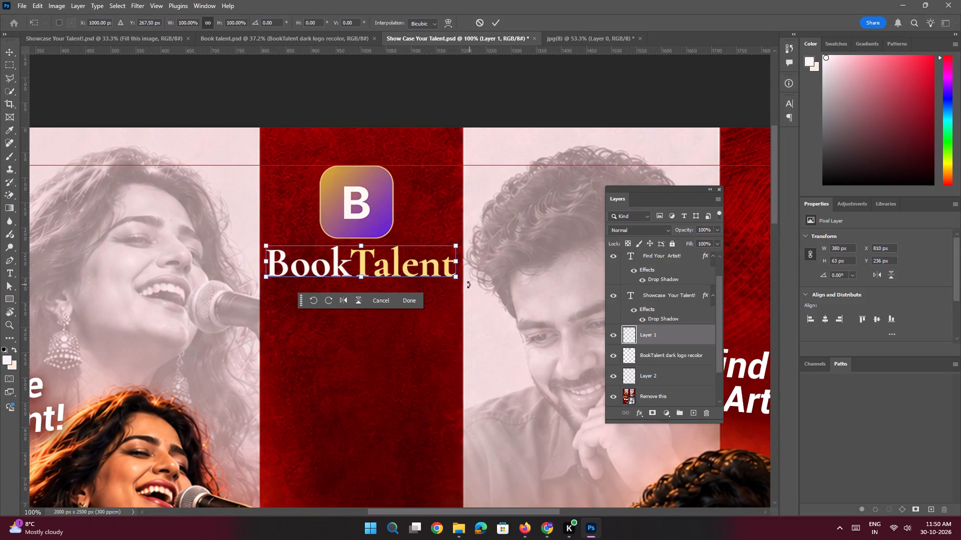
pyautogui.keyDown('alt'); pyautogui.moveTo(458, 280); pyautogui.dragTo(444, 274); pyautogui.keyUp('alt')
pyautogui.keyDown('shift'); pyautogui.moveTo(403, 262); pyautogui.dragTo(403, 270); pyautogui.keyUp('shift')
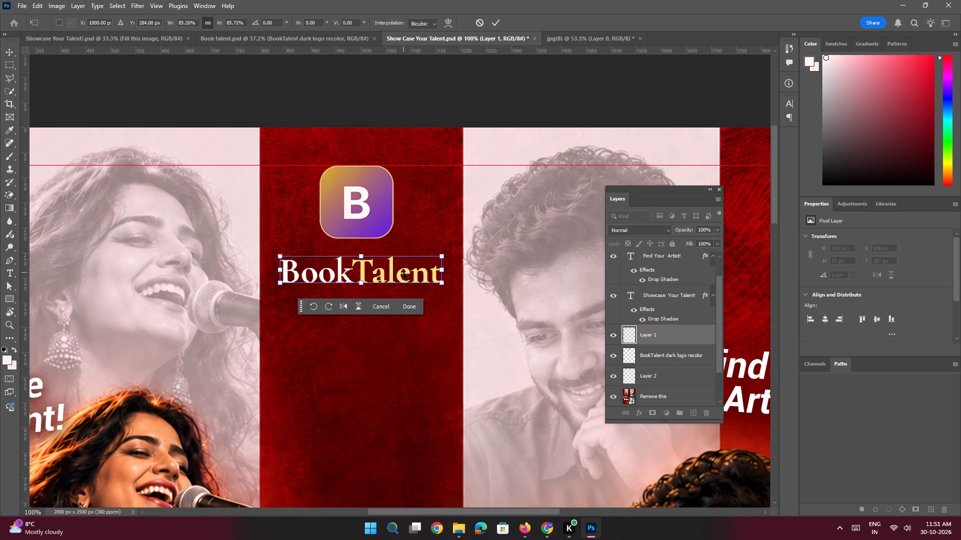
# Apply the BookTalent wordmark scaling at about 85% and move the wordmark slightly down beneath the logo icon.
pyautogui.press('Return')
pyautogui.keyDown('shift'); pyautogui.moveTo(381, 274); pyautogui.dragTo(381, 279); pyautogui.keyUp('shift')
# Enlarge the square B logo icon proportionally about its centre to about 129%.
pyautogui.click(378, 214)
pyautogui.hotkey('ctrl', 't')
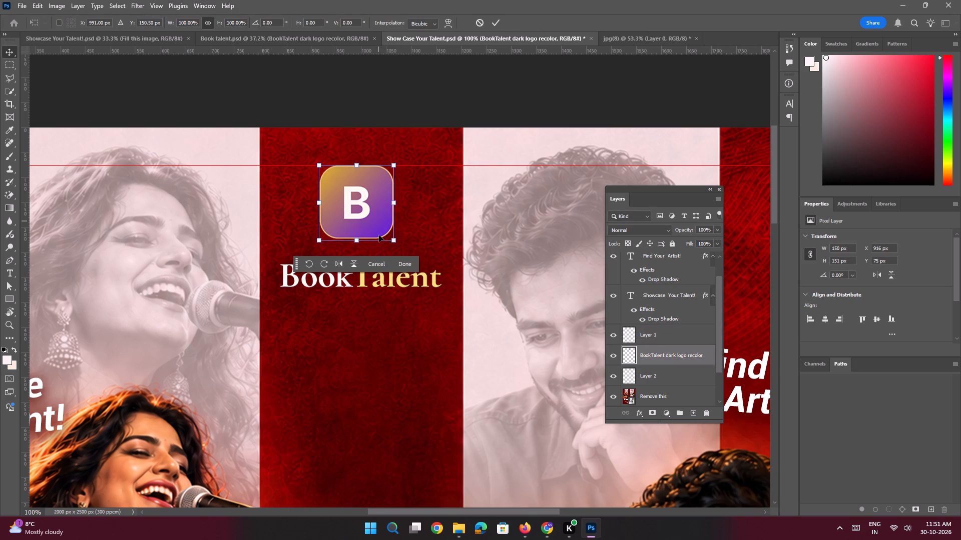
pyautogui.keyDown('alt'); pyautogui.moveTo(394, 244); pyautogui.dragTo(398, 248); pyautogui.keyUp('alt')
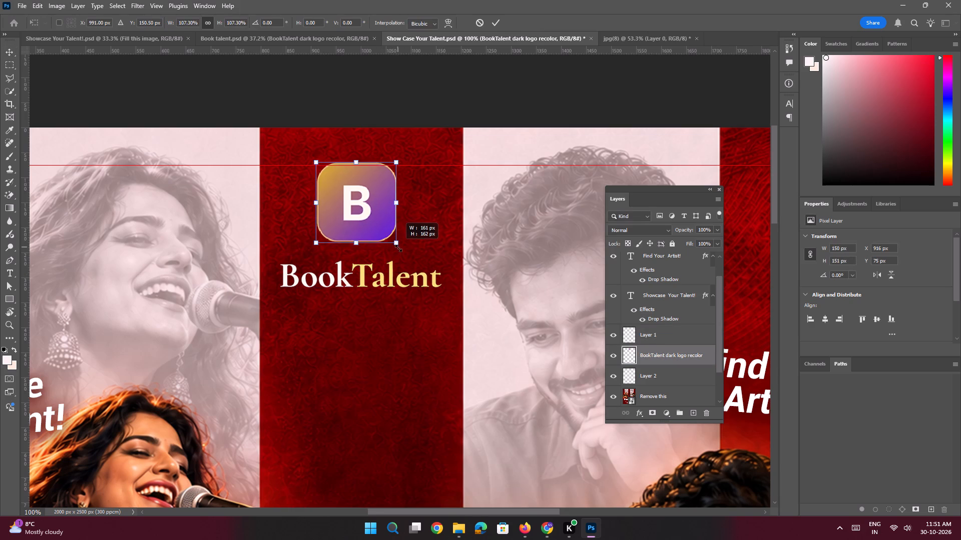
pyautogui.keyDown('alt'); pyautogui.moveTo(398, 248); pyautogui.dragTo(405, 254); pyautogui.keyUp('alt')
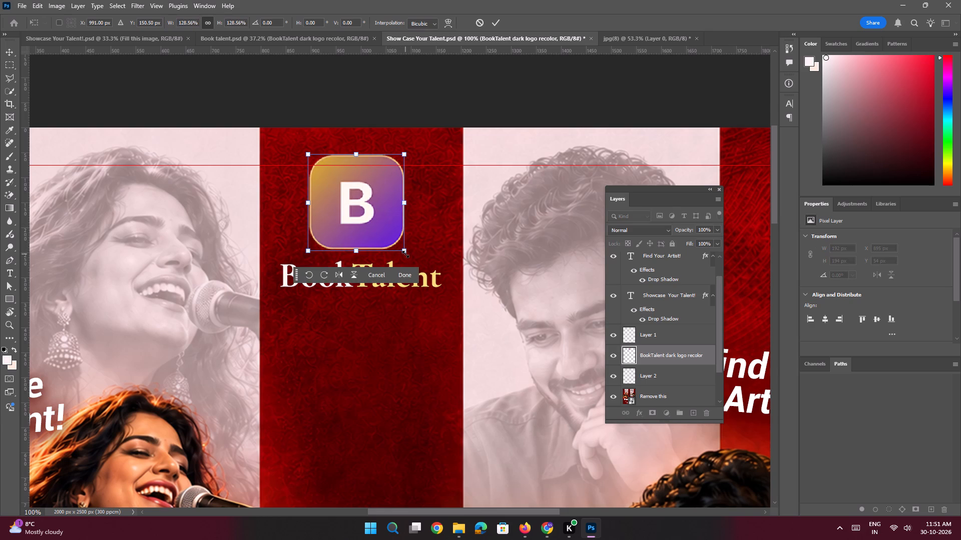
pyautogui.press('Return')
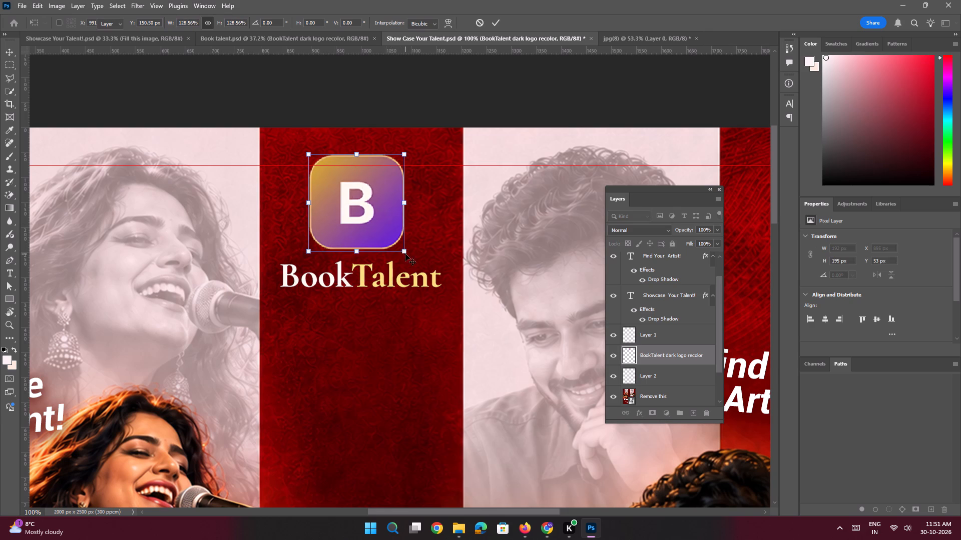
# Move the B icon and BookTalent wordmark down 20 px together and align their horizontal centres, leaving nothing selected.
pyautogui.keyDown('shift'); pyautogui.click(417, 284); pyautogui.keyUp('shift')
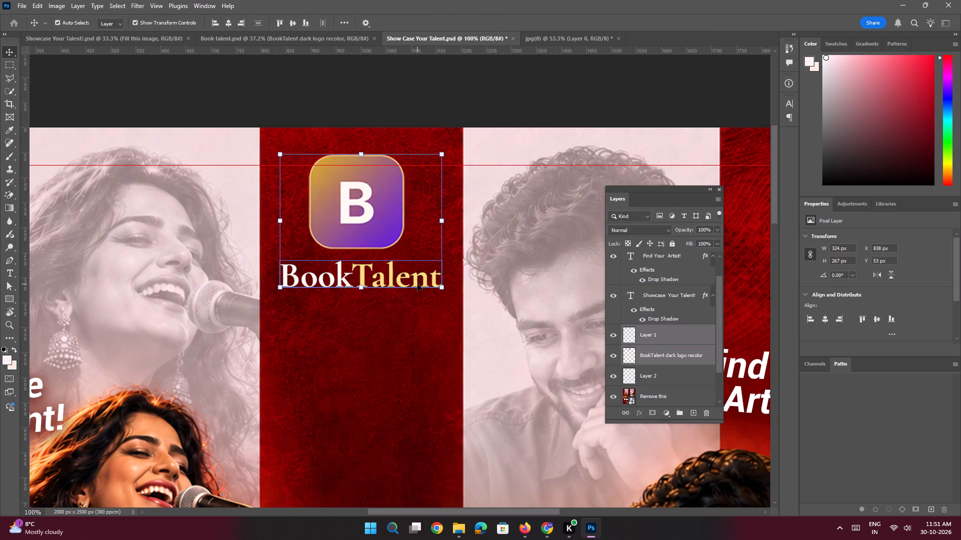
pyautogui.hotkey('shift', 'Down')
pyautogui.hotkey('shift', 'Down')
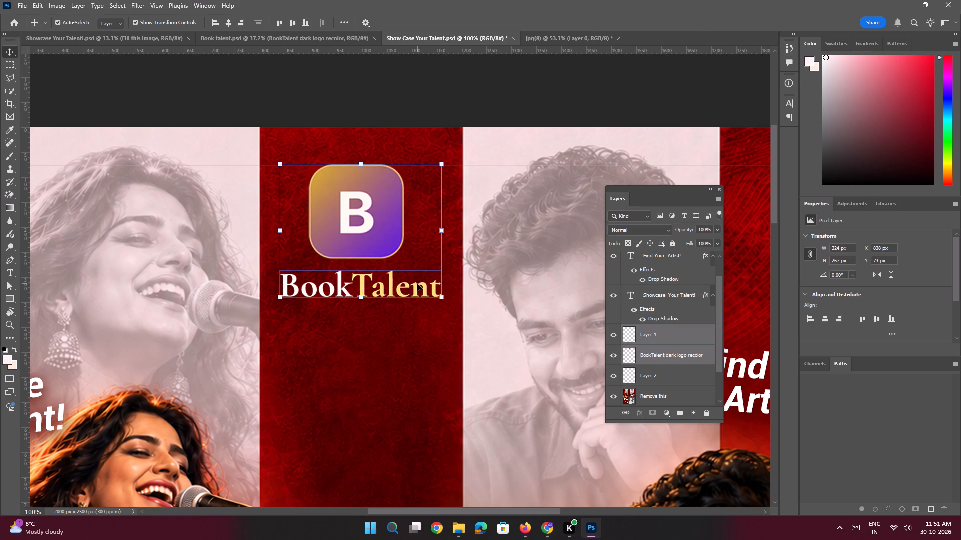
pyautogui.click(228, 26)
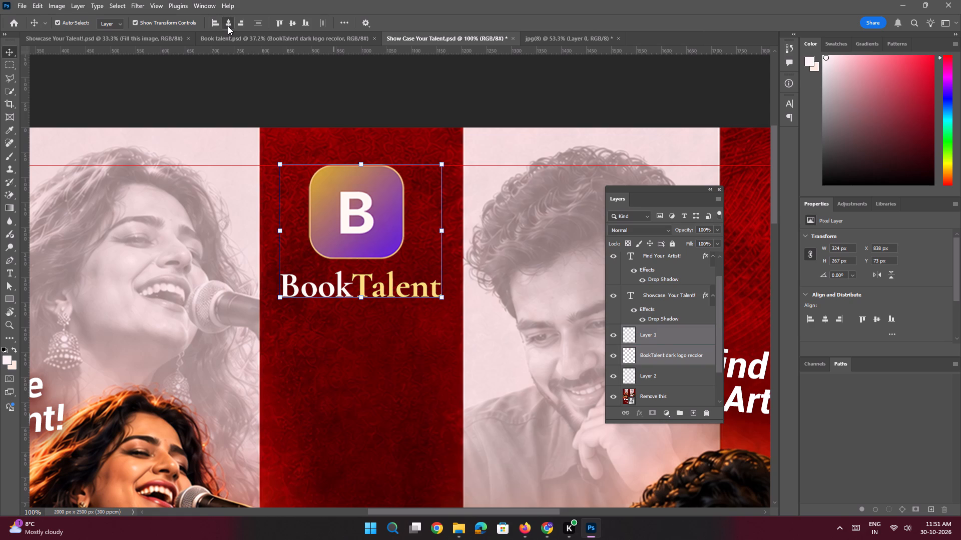
pyautogui.press('space')
pyautogui.keyDown('ctrl'); pyautogui.moveTo(398, 217); pyautogui.dragTo(347, 197); pyautogui.keyUp('ctrl')
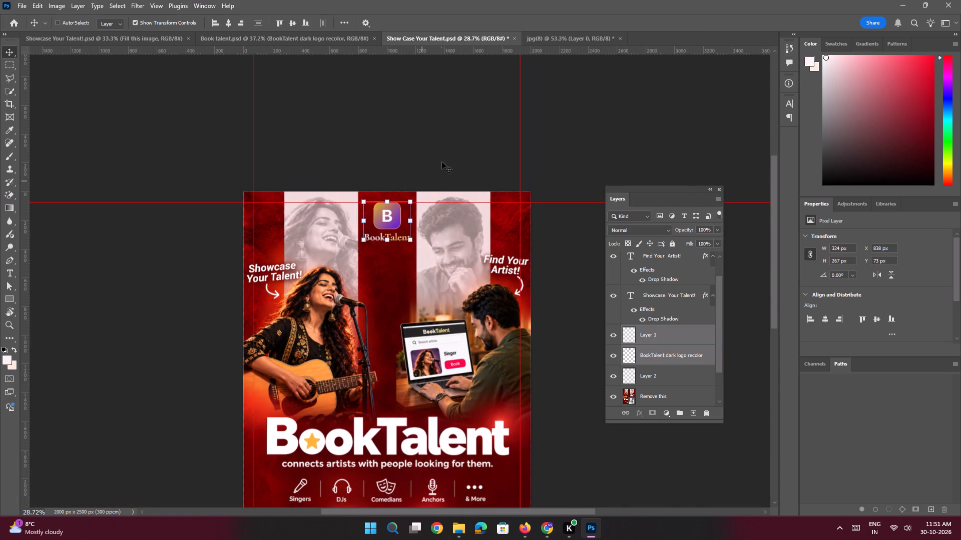
pyautogui.click(439, 151)
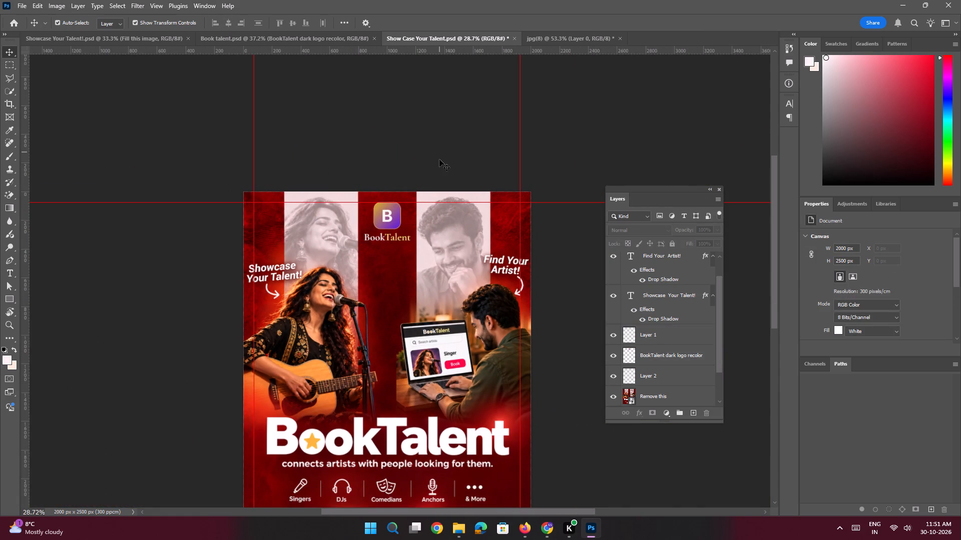
# Export the poster as a 2000 by 2500 px PNG named "Show Case Your Talent" in the Book Talent folder, replacing the existing file.
pyautogui.press('space')
pyautogui.keyDown('ctrl'); pyautogui.moveTo(385, 240); pyautogui.dragTo(416, 283); pyautogui.keyUp('ctrl')
pyautogui.moveTo(429, 238); pyautogui.dragTo(320, 247)
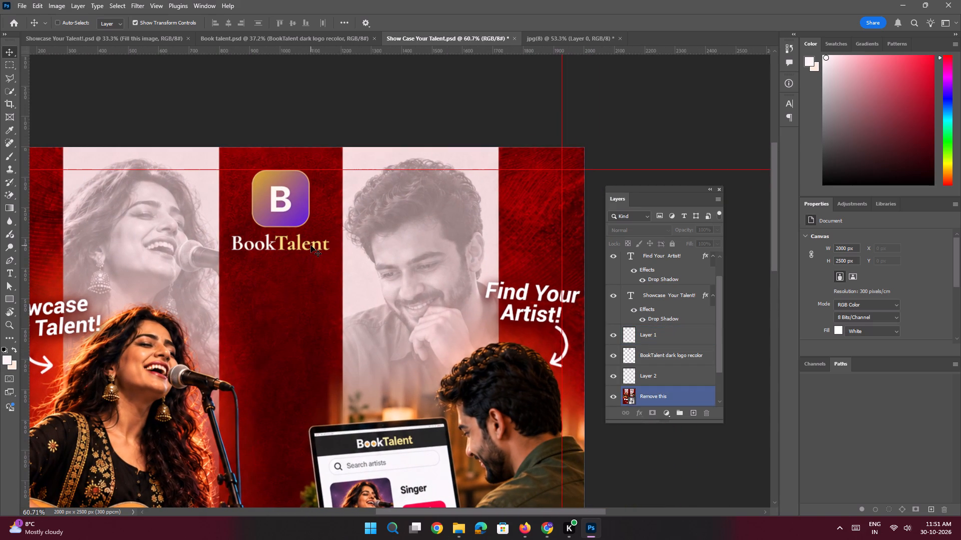
pyautogui.hotkey('ctrl', 'alt', 'shift', 'w')
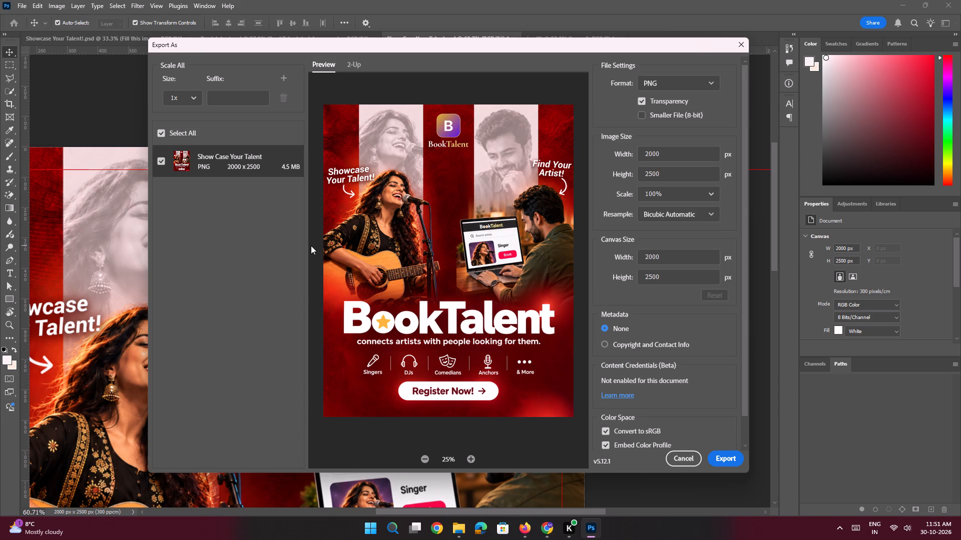
pyautogui.click(720, 459)
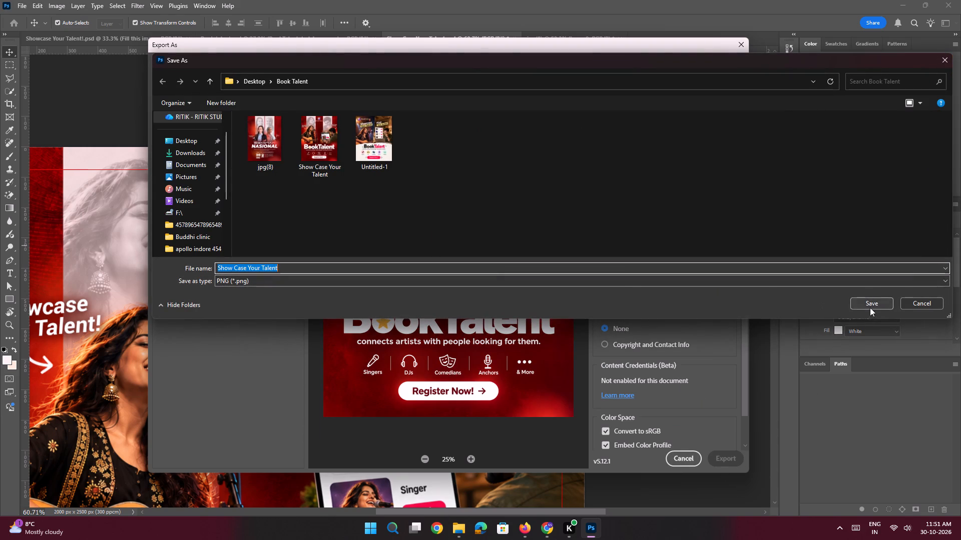
pyautogui.click(870, 307)
pyautogui.click(510, 267)
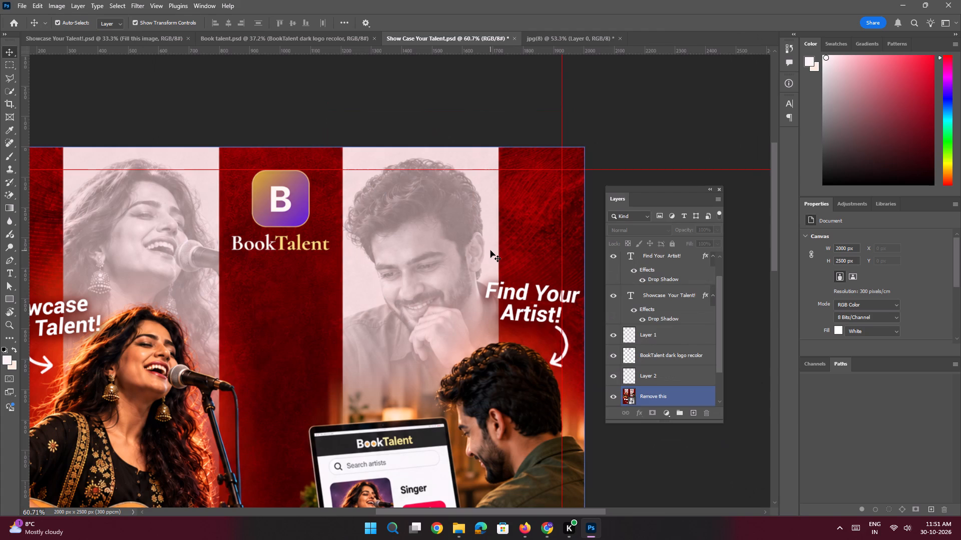
# Select the B logo icon layer above the BookTalent wordmark.
pyautogui.press('space')
pyautogui.press('space')
pyautogui.press('space')
pyautogui.press('space')
pyautogui.press('space')
pyautogui.moveTo(444, 228); pyautogui.dragTo(396, 204)
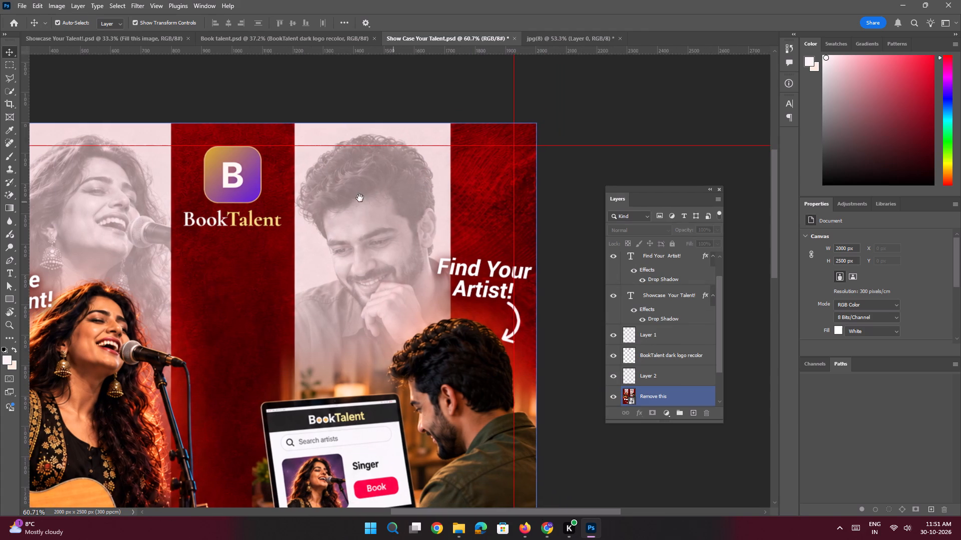
pyautogui.click(241, 182)
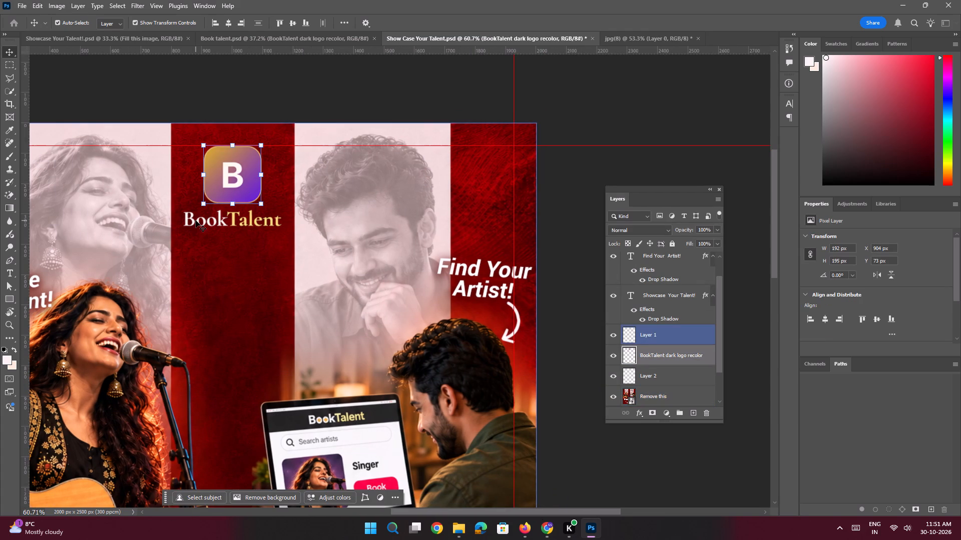
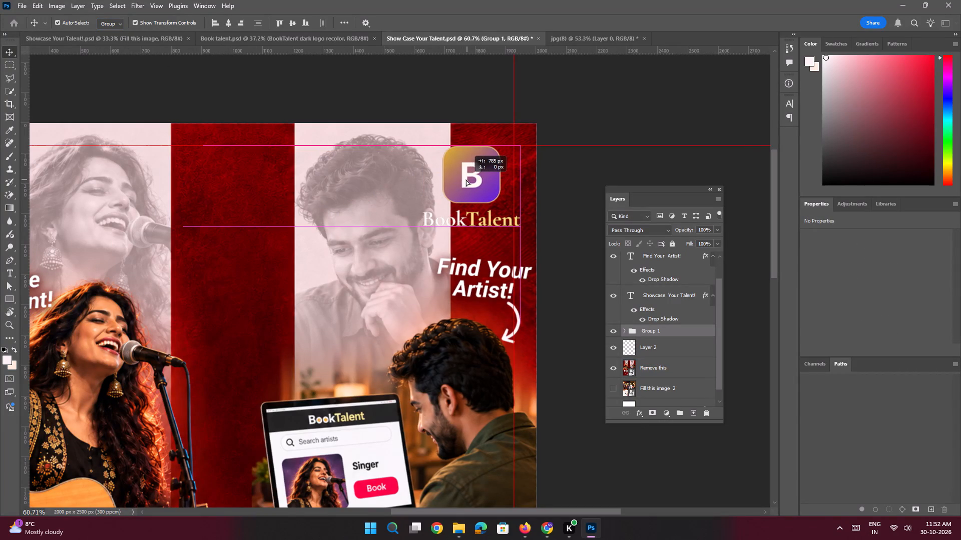
# Move the BookTalent logo group horizontally to the poster's upper right corner, with its right edge on the vertical guide.
pyautogui.keyDown('shift'); pyautogui.moveTo(466, 179); pyautogui.dragTo(458, 179); pyautogui.keyUp('shift')
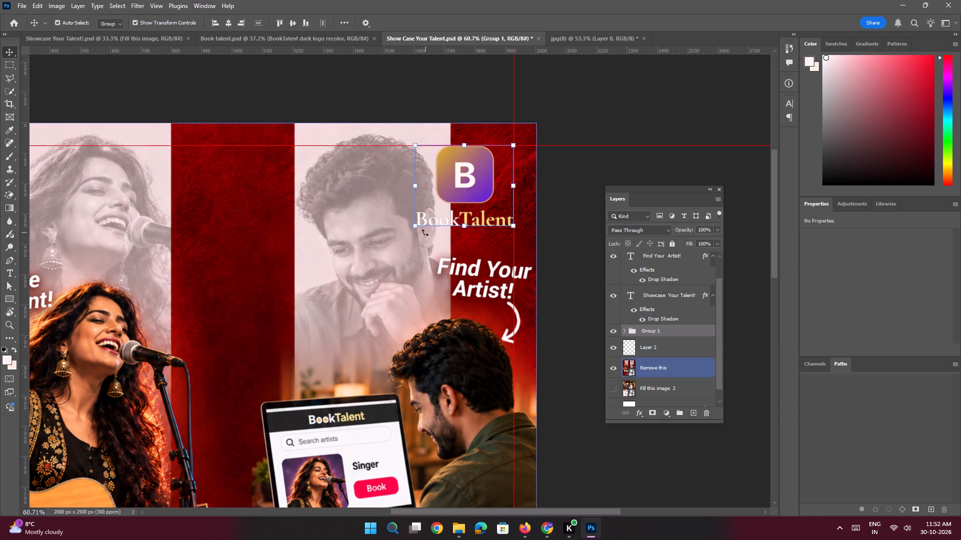
# Scale the logo group down proportionally to about 60%, keeping its upper right corner on the guides, and leave nothing selected.
pyautogui.moveTo(414, 229); pyautogui.dragTo(458, 206)
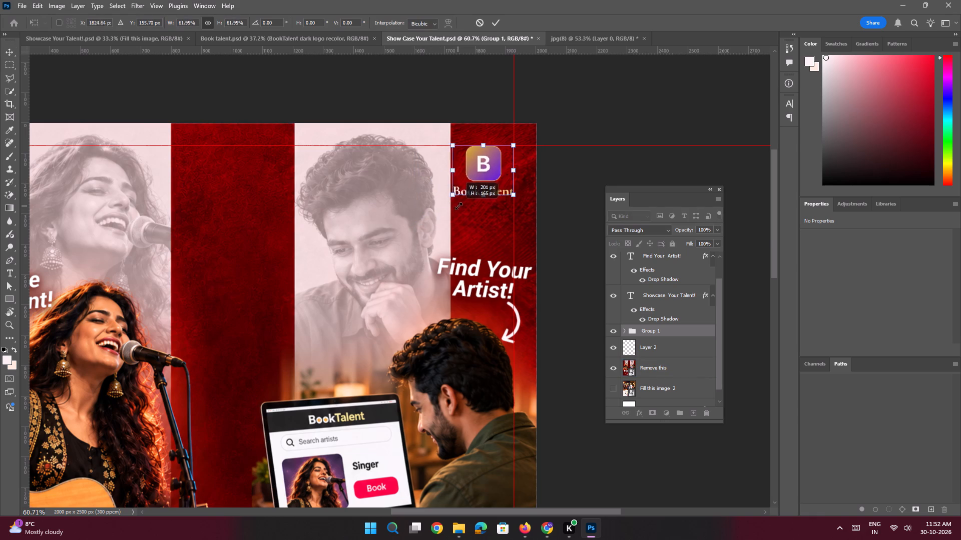
pyautogui.moveTo(458, 206); pyautogui.dragTo(462, 204)
pyautogui.press('Return')
pyautogui.press('space')
pyautogui.press('space')
pyautogui.press('space')
pyautogui.press('space')
pyautogui.press('space')
pyautogui.press('space')
pyautogui.press('space')
pyautogui.moveTo(492, 188); pyautogui.dragTo(448, 185)
pyautogui.click(530, 190)
# Inspect the resized logo up close and in the whole poster's export preview, closing the preview without exporting.
pyautogui.press('space')
pyautogui.keyDown('ctrl'); pyautogui.moveTo(458, 158); pyautogui.dragTo(495, 219); pyautogui.keyUp('ctrl')
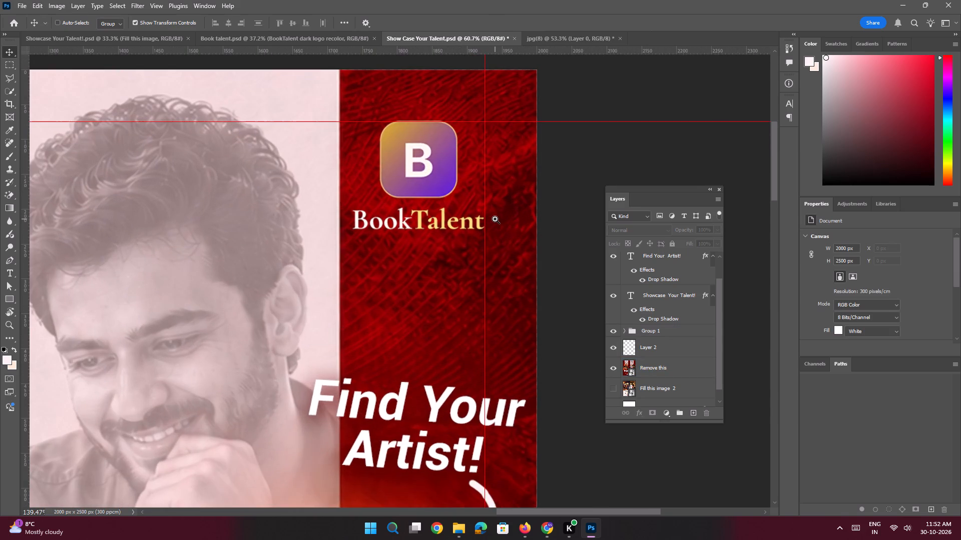
pyautogui.keyDown('ctrl'); pyautogui.moveTo(495, 219); pyautogui.dragTo(451, 204); pyautogui.keyUp('ctrl')
pyautogui.hotkey('ctrl', 'alt', 'shift', 'w')
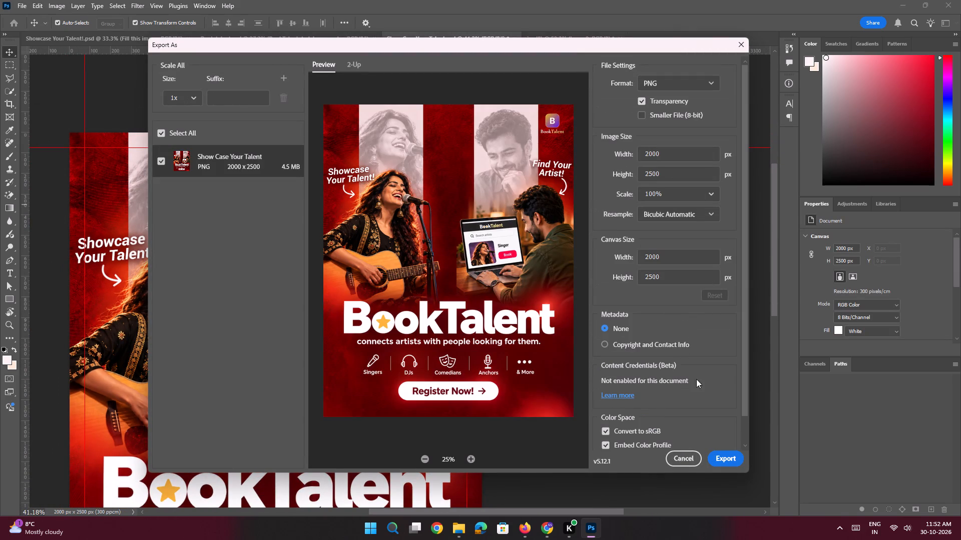
pyautogui.click(688, 457)
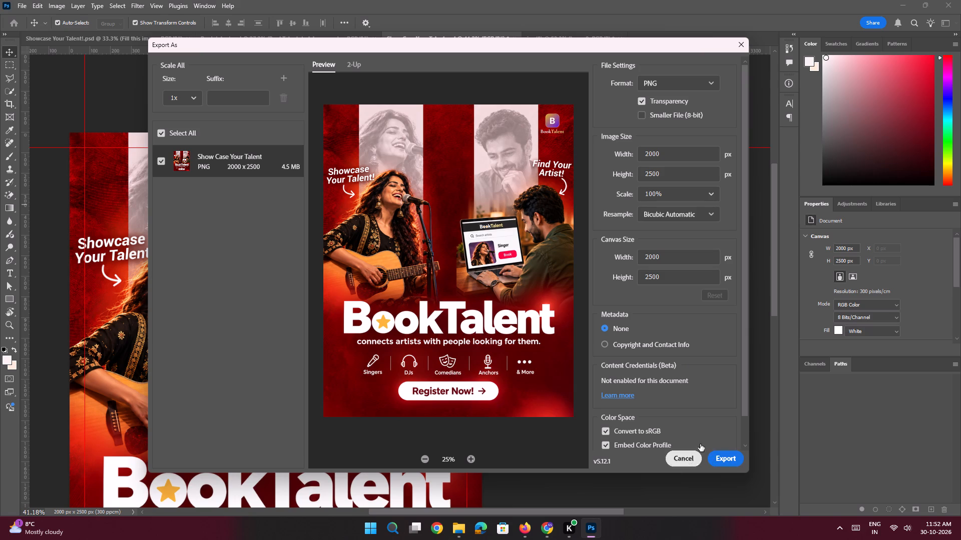
# Examine the logo's position against the margin guides and its spacing above the "Find Your Artist!" caption.
pyautogui.press('space')
pyautogui.keyDown('ctrl'); pyautogui.moveTo(454, 167); pyautogui.dragTo(499, 245); pyautogui.keyUp('ctrl')
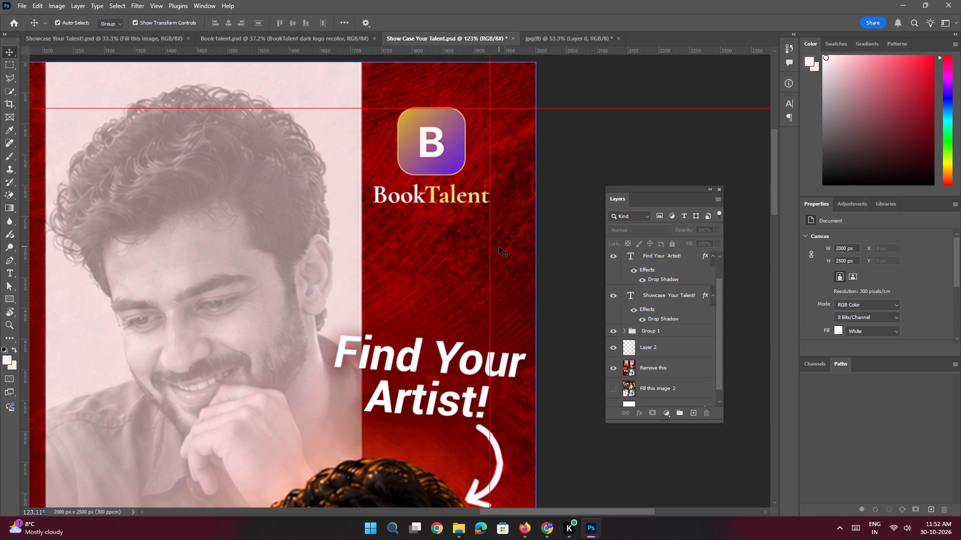
pyautogui.press('space')
pyautogui.press('space')
pyautogui.press('space')
pyautogui.press('space')
pyautogui.press('space')
pyautogui.press('space')
pyautogui.press('space')
pyautogui.press('space')
pyautogui.press('space')
pyautogui.press('space')
pyautogui.press('space')
pyautogui.press('space')
pyautogui.press('space')
pyautogui.press('space')
pyautogui.press('space')
pyautogui.press('space')
pyautogui.press('space')
pyautogui.press('space')
pyautogui.press('space')
pyautogui.press('space')
pyautogui.moveTo(452, 214); pyautogui.dragTo(489, 292)
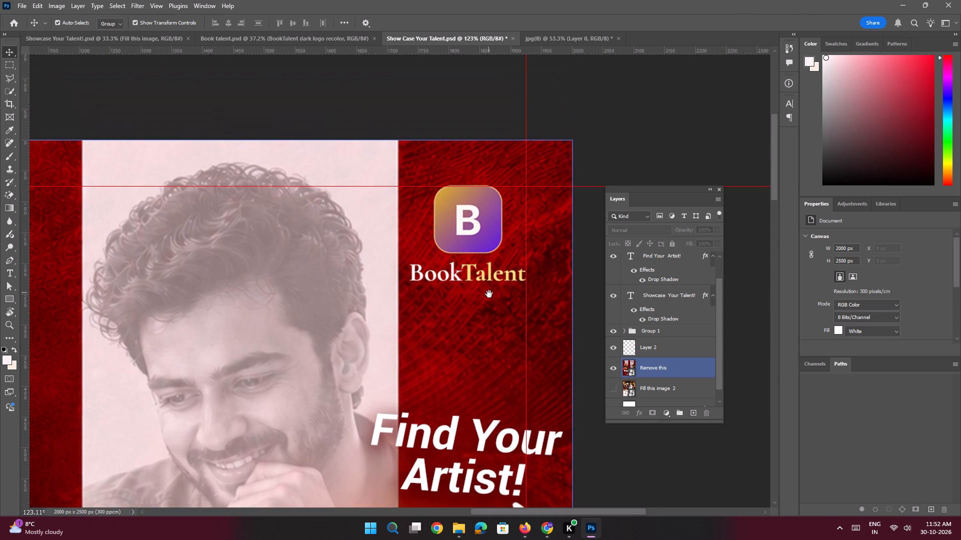
pyautogui.keyDown('ctrl'); pyautogui.moveTo(494, 262); pyautogui.dragTo(441, 243); pyautogui.keyUp('ctrl')
# Export the poster as a 2000 by 2500 px PNG named "Show Case Your Talent" in the Book Talent folder, replacing the existing file.
pyautogui.hotkey('ctrl', 'alt', 'shift', 'w')
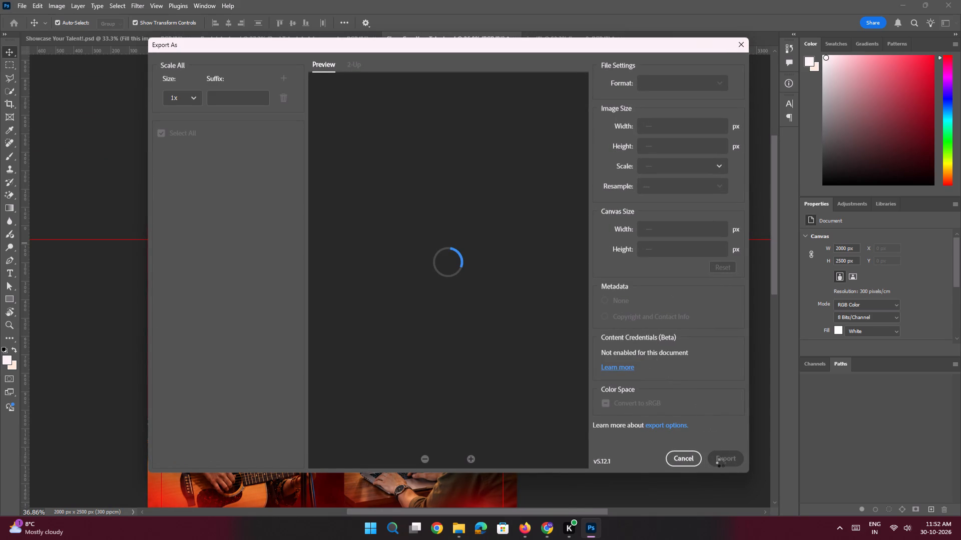
pyautogui.click(725, 459)
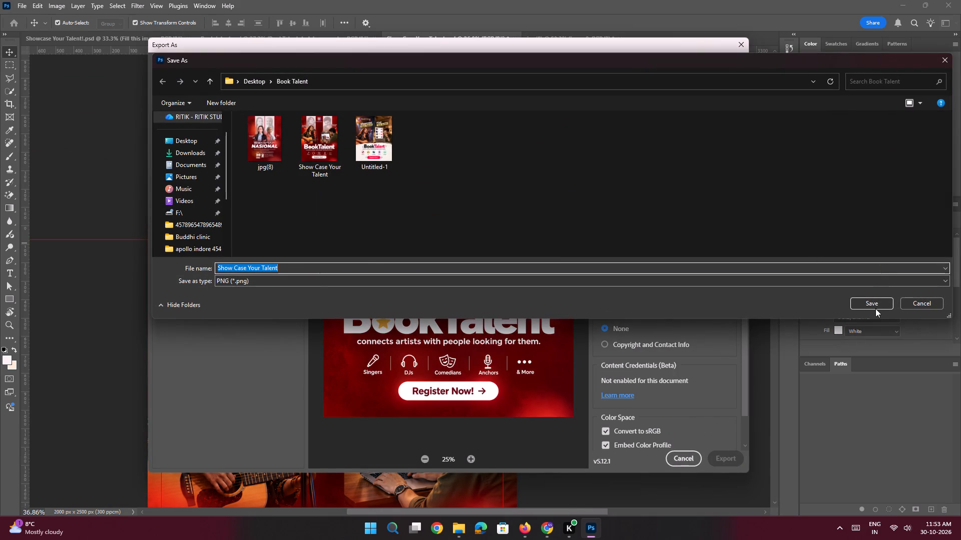
pyautogui.click(876, 304)
pyautogui.click(512, 261)
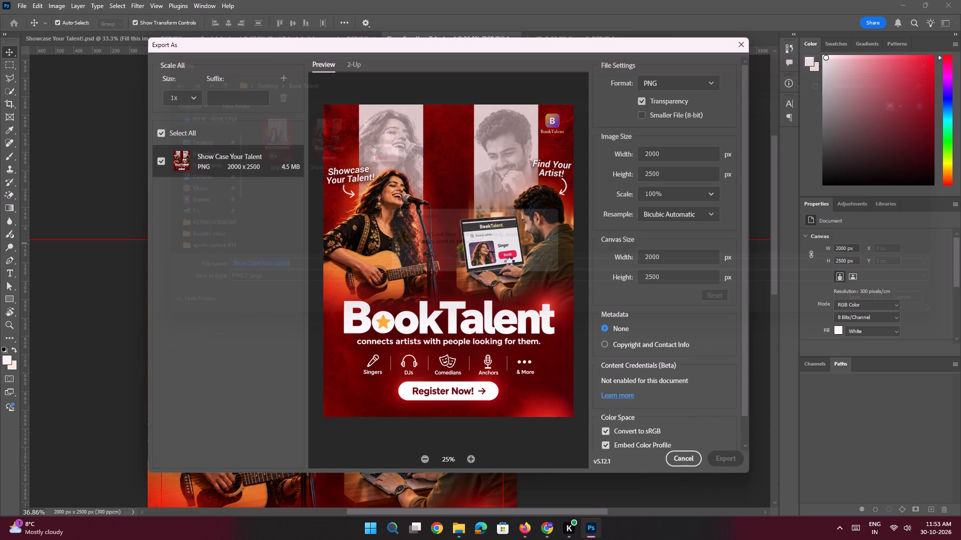